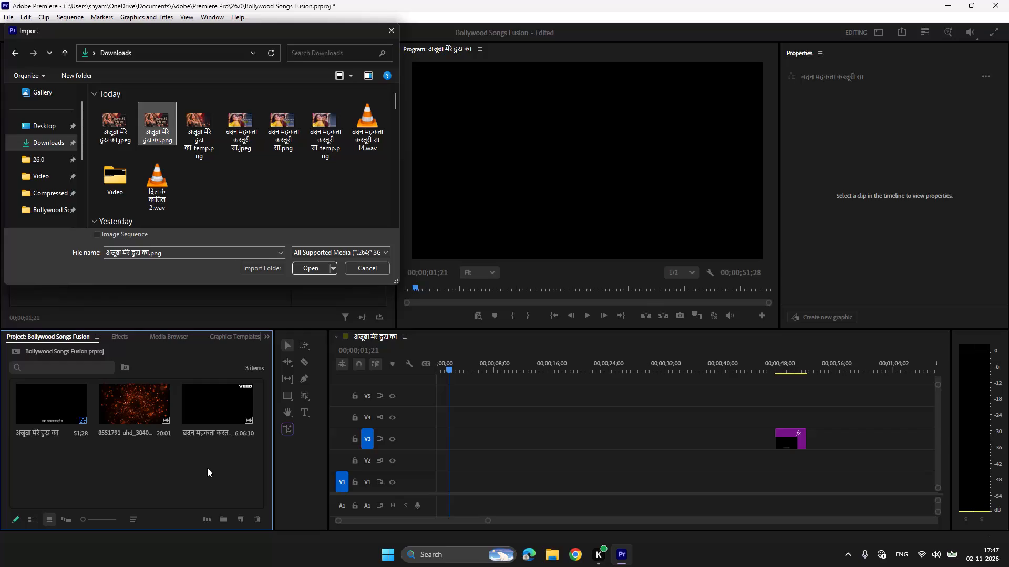
# Import the audio file दिल के कातिल 2.wav from the Downloads folder into the project.
pyautogui.click(44, 139)
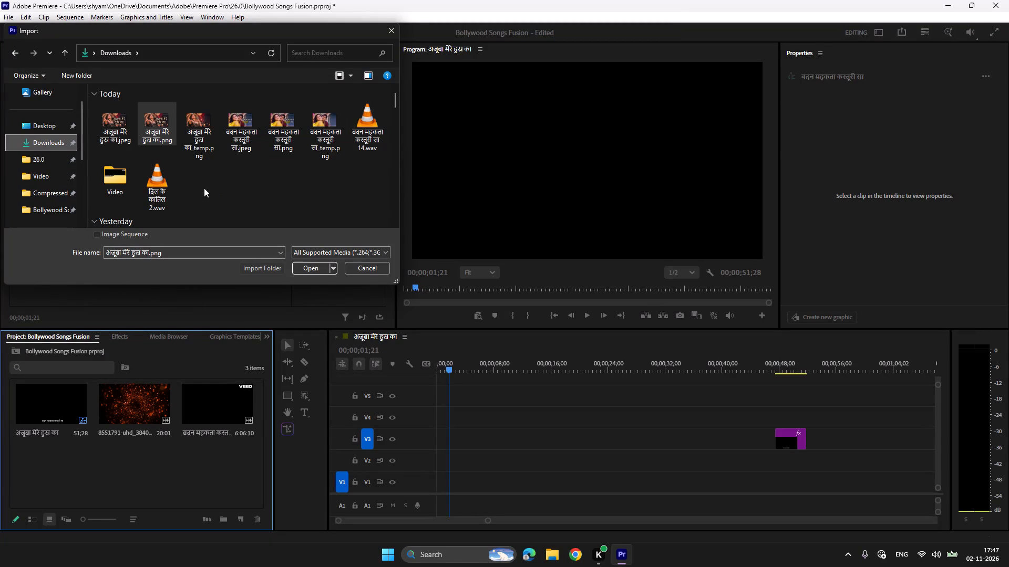
pyautogui.click(159, 190)
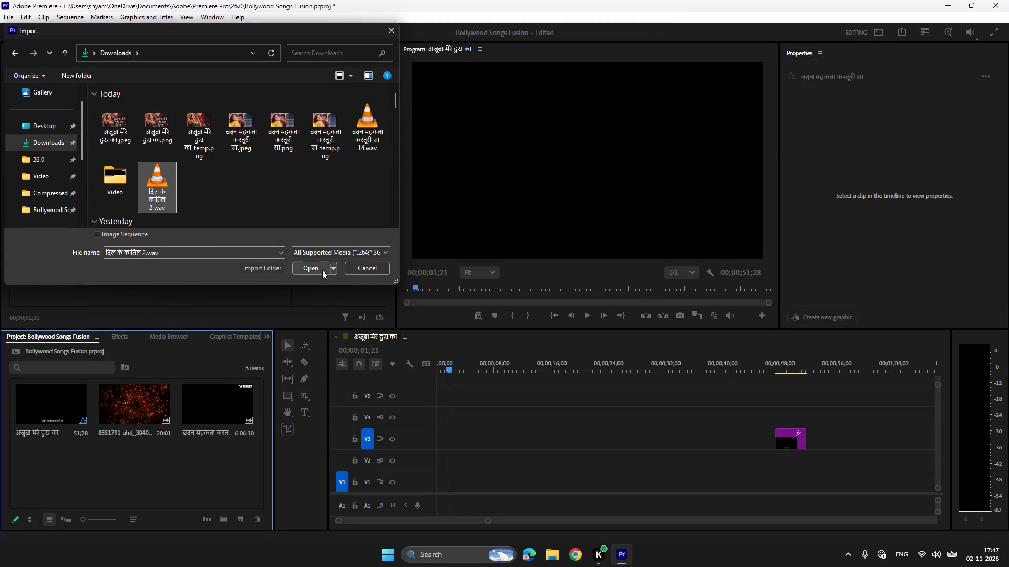
pyautogui.click(322, 270)
# Import the waveform video अजूबा मेरे हुस्न का.mp4 from the Video folder inside Downloads.
pyautogui.doubleClick(197, 471)
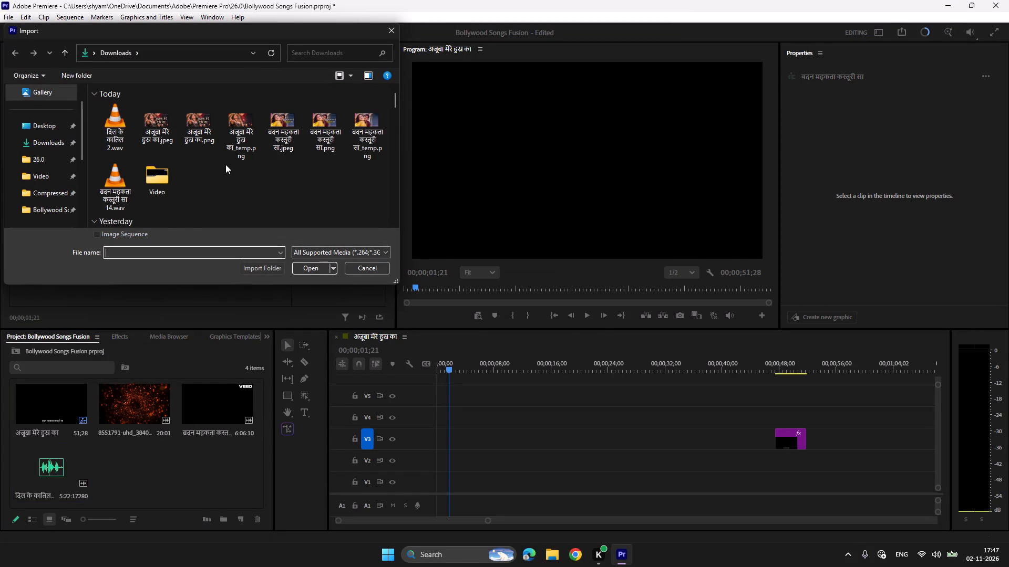
pyautogui.click(198, 474)
pyautogui.doubleClick(167, 187)
pyautogui.click(120, 127)
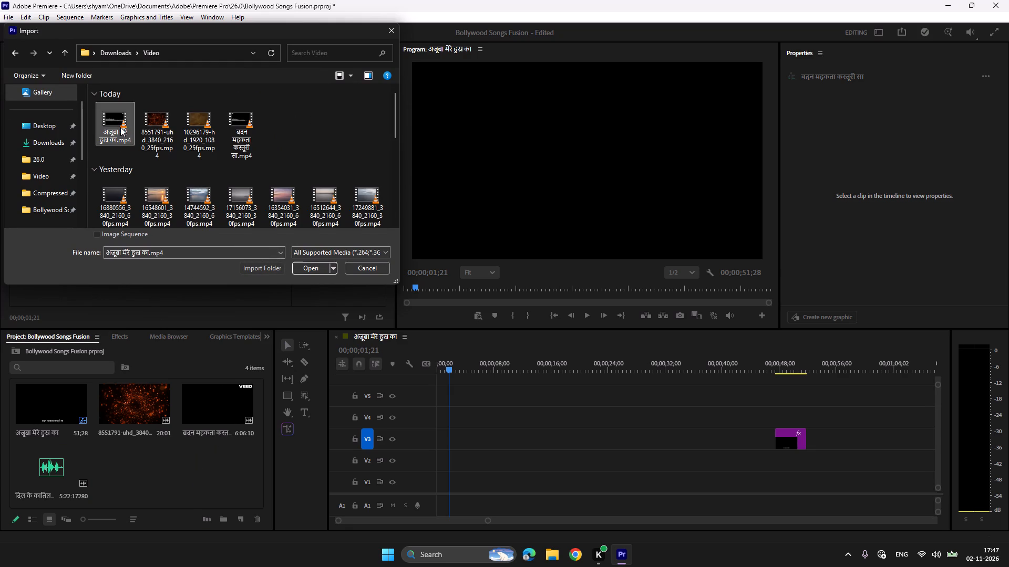
pyautogui.click(315, 270)
# Delete the old बदन महकता कस्तूरी सा waveform video from the project.
pyautogui.click(229, 419)
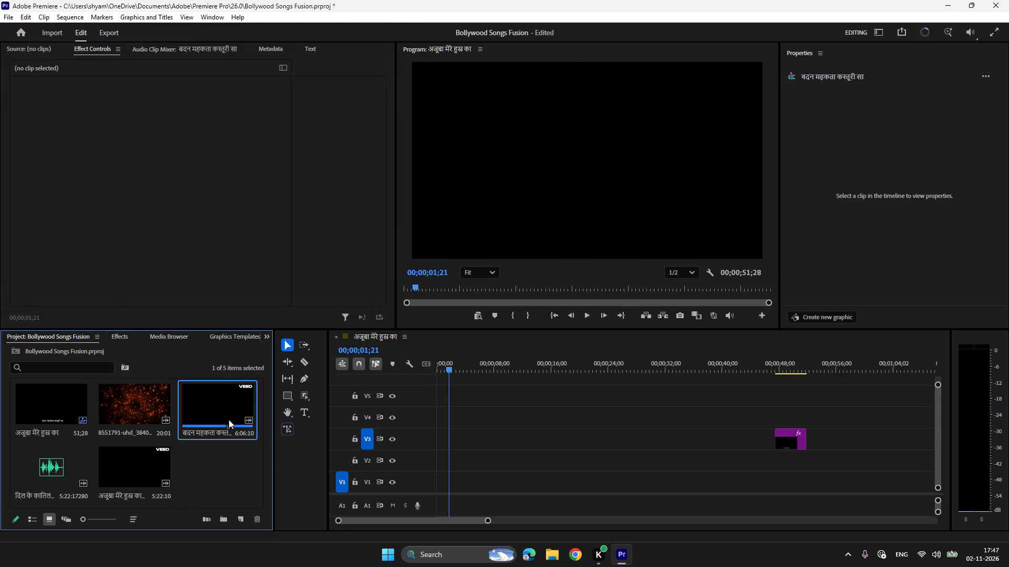
pyautogui.press('Delete')
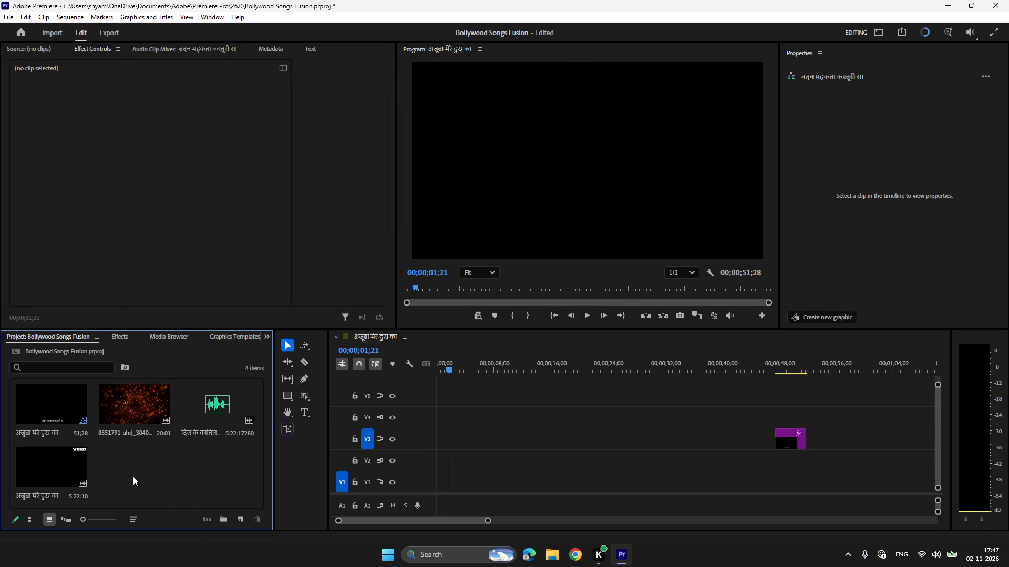
# Import the cover image अजूबा मेरे हुस्न का.png from the Downloads folder.
pyautogui.scroll(4, 145, 472)
pyautogui.doubleClick(145, 472)
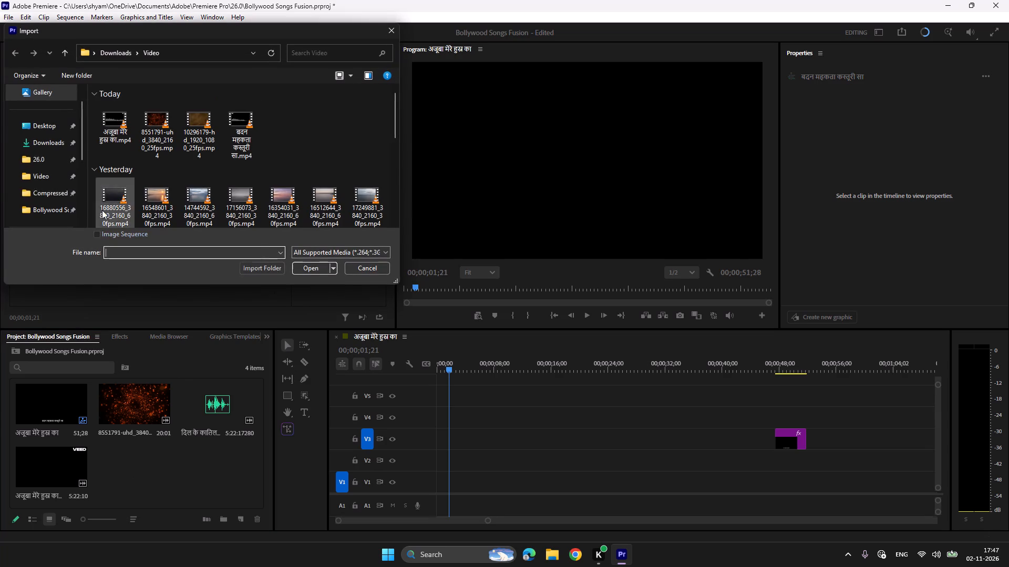
pyautogui.click(46, 146)
pyautogui.click(210, 138)
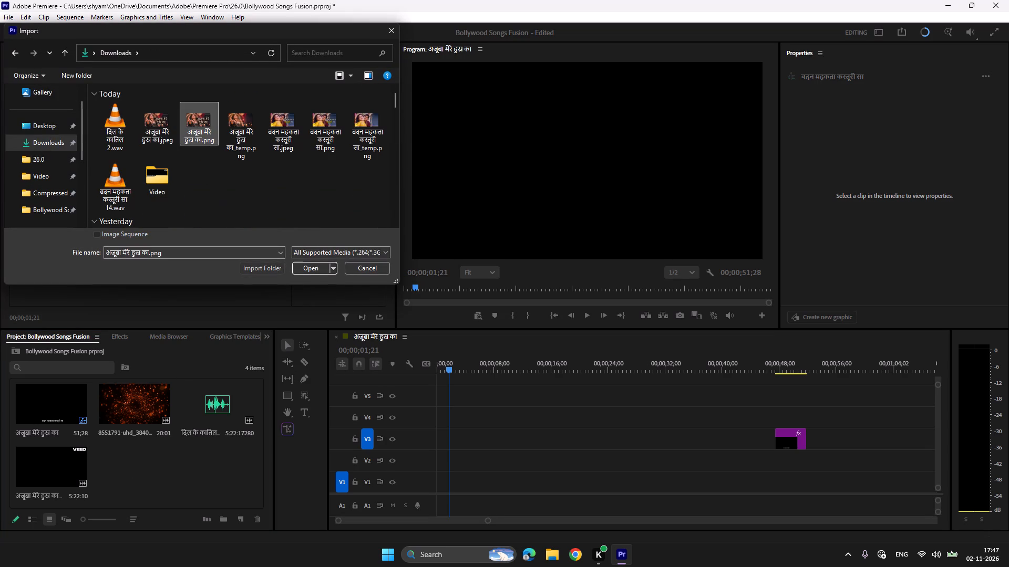
pyautogui.click(311, 269)
# Place the अजूबा मेरे हुस्न का.png image on track V1 at the start of the sequence.
pyautogui.moveTo(123, 470); pyautogui.dragTo(458, 478)
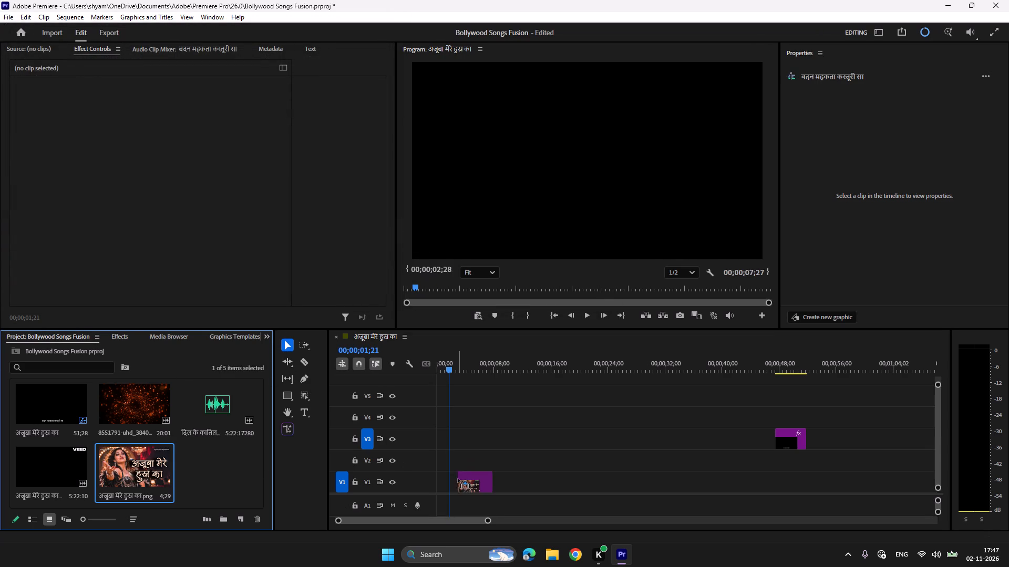
pyautogui.moveTo(458, 478); pyautogui.dragTo(424, 485)
# Place the दिल के कातिल 2.wav audio on track A1 at the start of the sequence.
pyautogui.moveTo(216, 397); pyautogui.dragTo(431, 447)
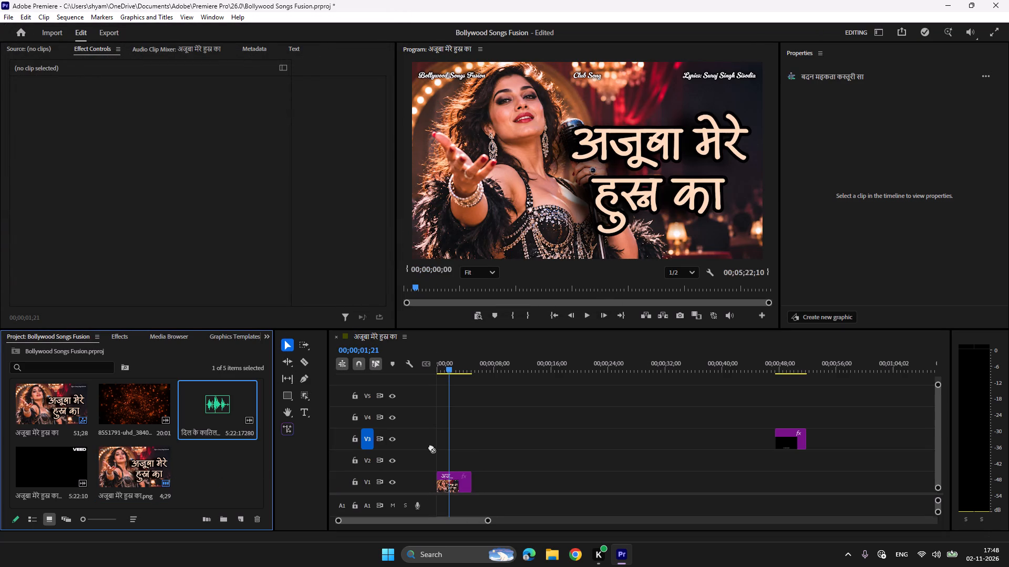
pyautogui.moveTo(431, 447); pyautogui.dragTo(434, 502)
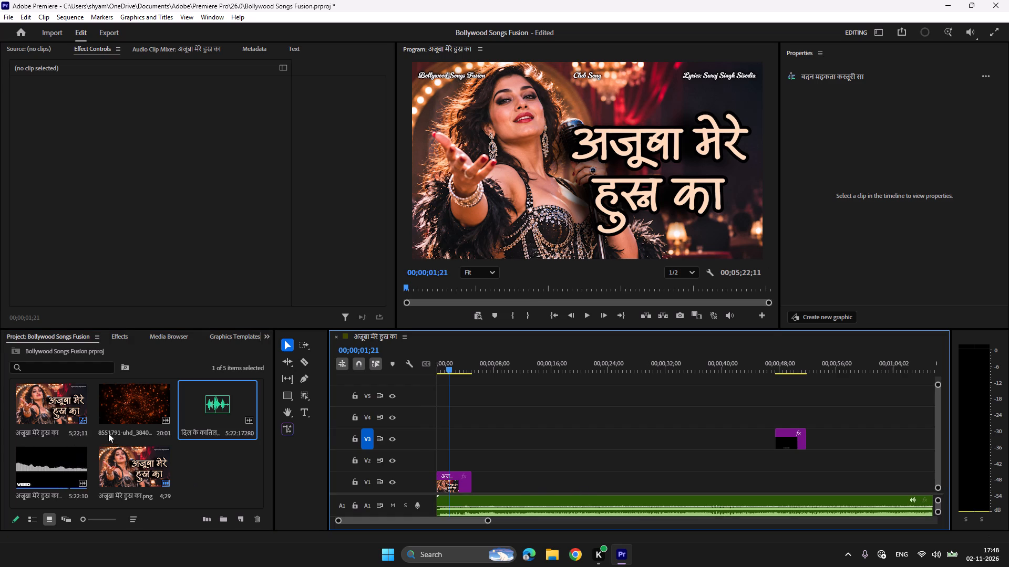
# Place only the video of अजूबा मेरे हुस्न का.mp4 on track V2 at the start of the sequence.
pyautogui.doubleClick(36, 461)
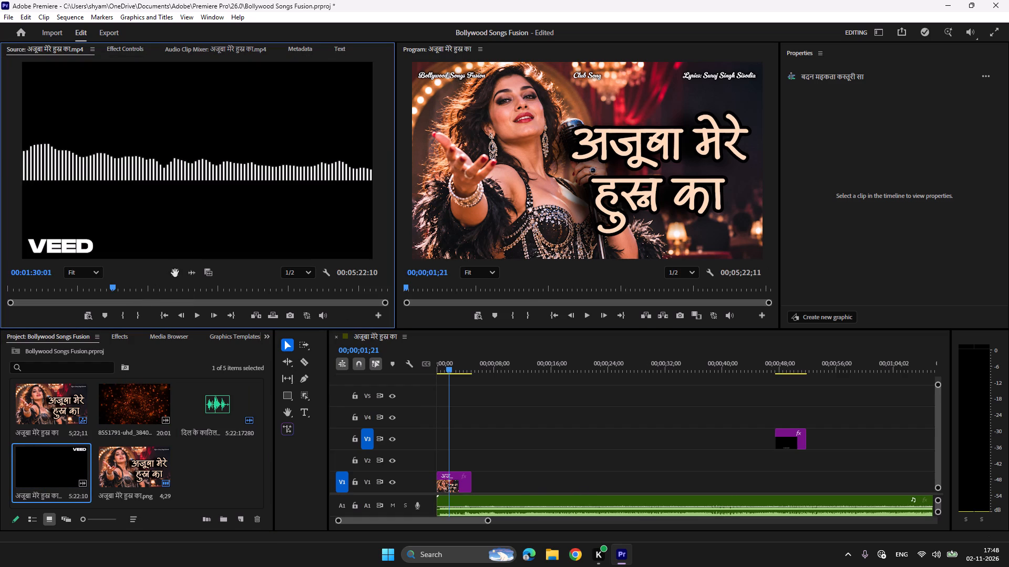
pyautogui.moveTo(177, 272); pyautogui.dragTo(413, 454)
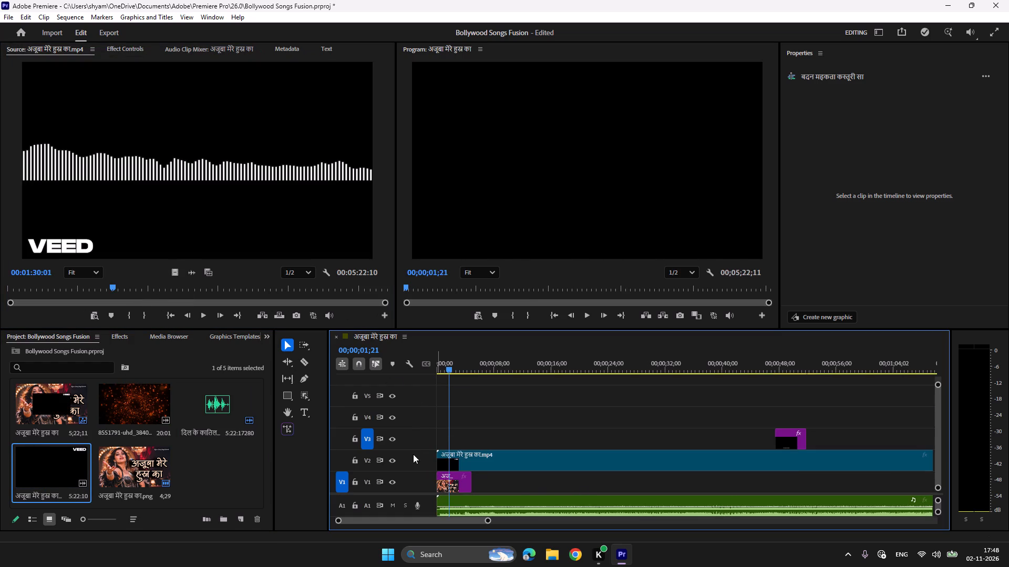
# Place the 8551791-uhd_3840_2160_25fps.mp4 particle clip on track V4 at the start of the sequence.
pyautogui.moveTo(135, 403); pyautogui.dragTo(411, 410)
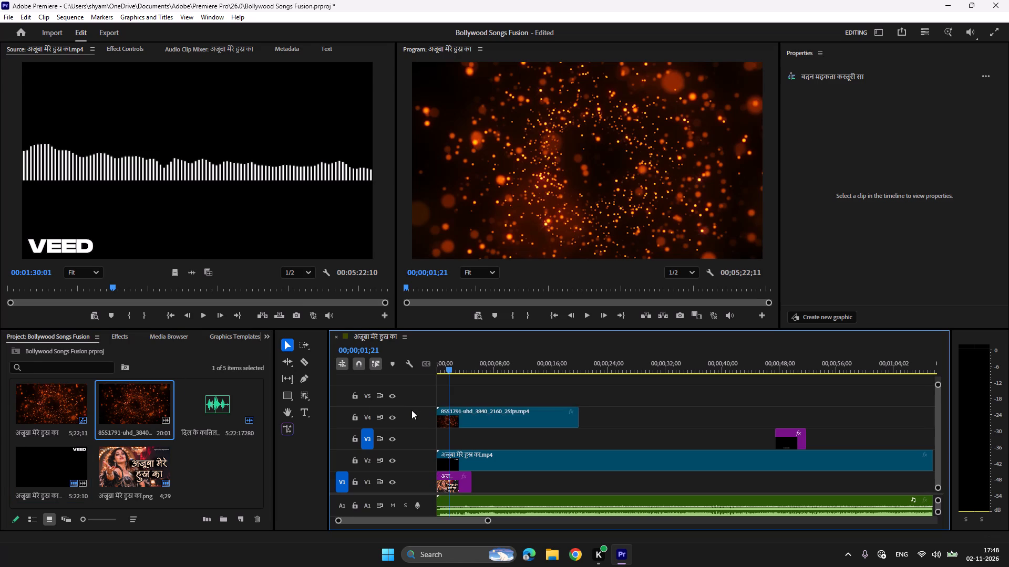
pyautogui.scroll(-4, 498, 454)
pyautogui.scroll(5, 503, 461)
pyautogui.keyDown('ctrl'); pyautogui.scroll(-5, 496, 456); pyautogui.keyUp('ctrl')
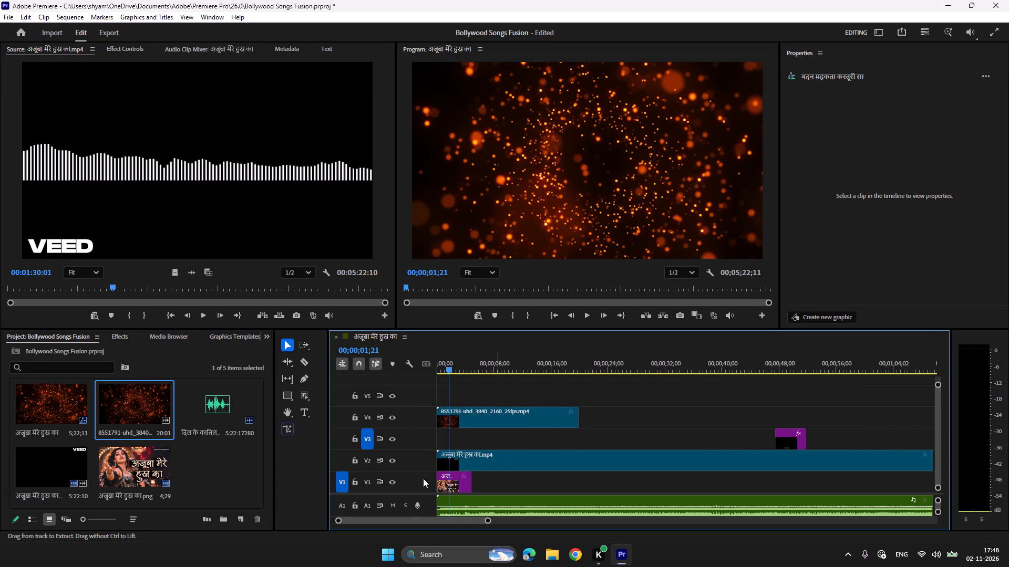
pyautogui.keyDown('ctrl'); pyautogui.scroll(-4, 411, 506); pyautogui.keyUp('ctrl')
pyautogui.keyDown('ctrl'); pyautogui.scroll(6, 411, 506); pyautogui.keyUp('ctrl')
# Move the playhead to the start of the sequence and hide track V4.
pyautogui.click(491, 416)
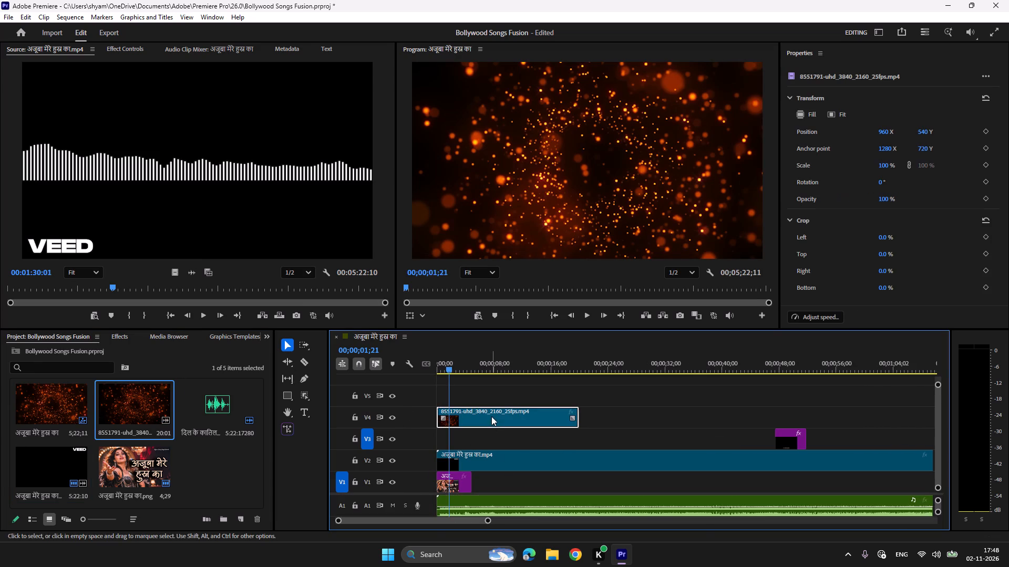
pyautogui.moveTo(449, 370); pyautogui.dragTo(431, 372)
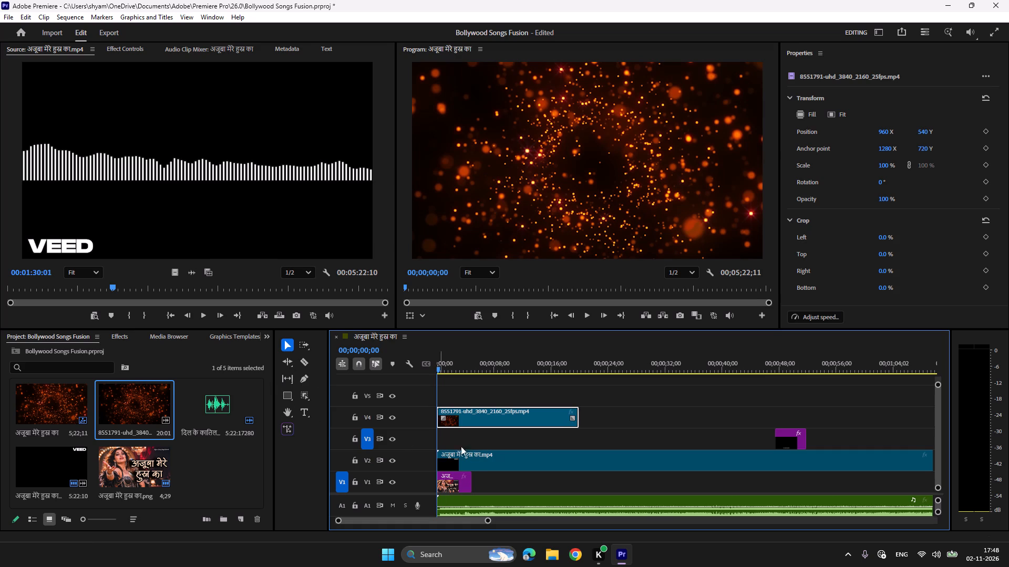
pyautogui.click(394, 415)
# Scale the waveform clip on V2 to fill the sequence frame.
pyautogui.click(490, 460)
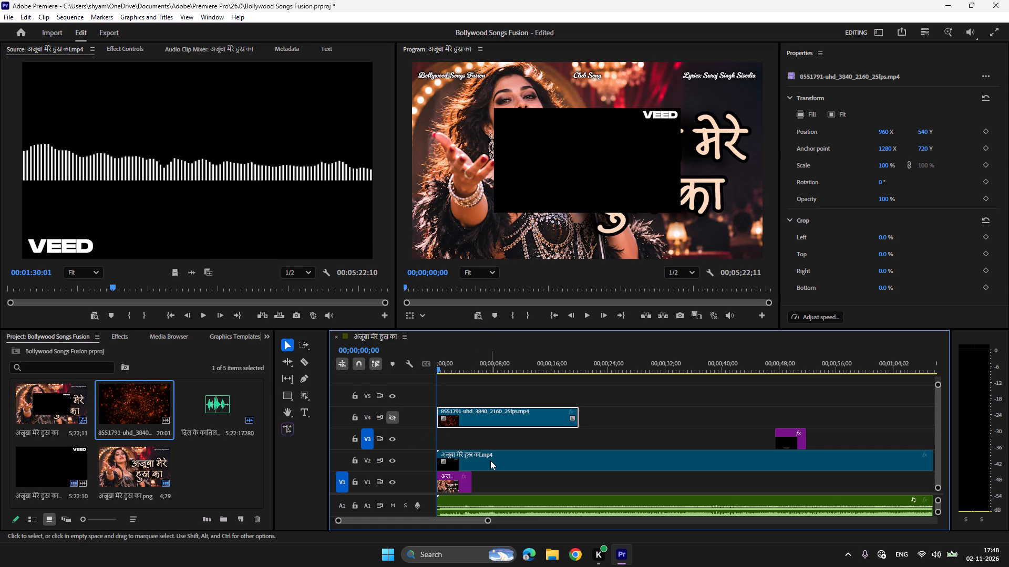
pyautogui.rightClick(490, 460)
pyautogui.click(519, 439)
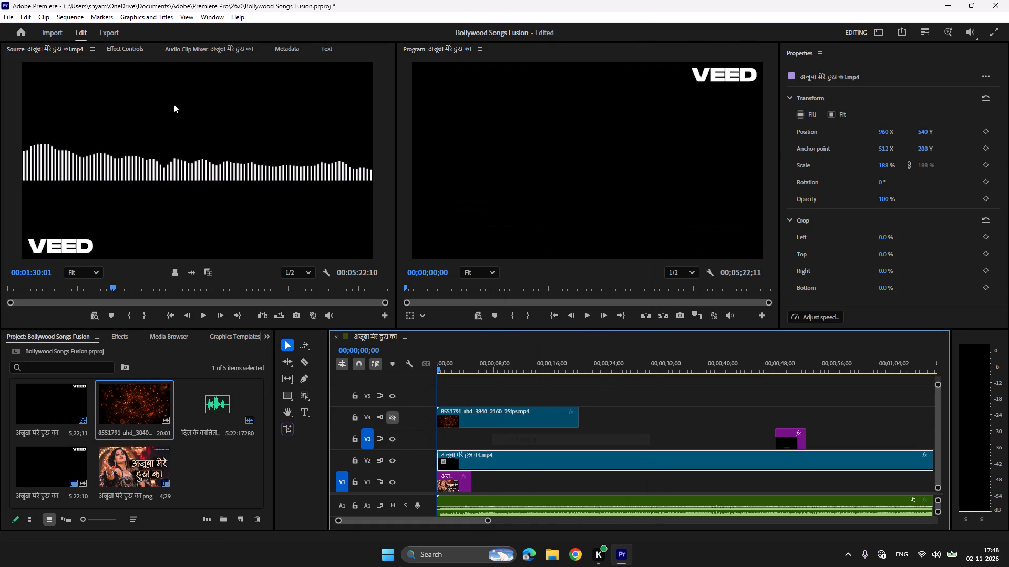
# Crop the waveform clip on V2 by 40% at the top and 40% at the bottom.
pyautogui.click(125, 50)
pyautogui.click(153, 204)
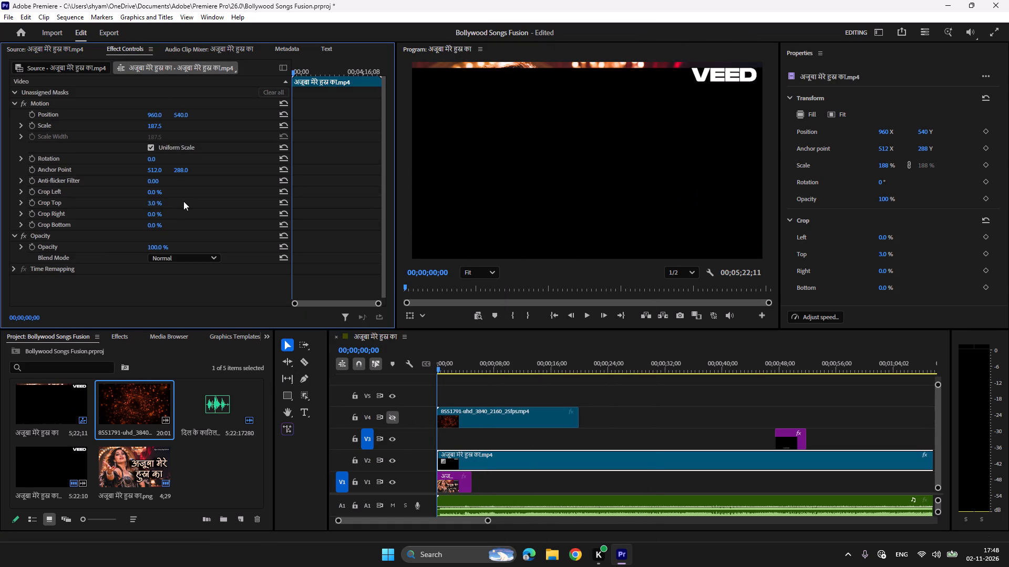
pyautogui.click(153, 201)
pyautogui.write('40')
pyautogui.press('Return')
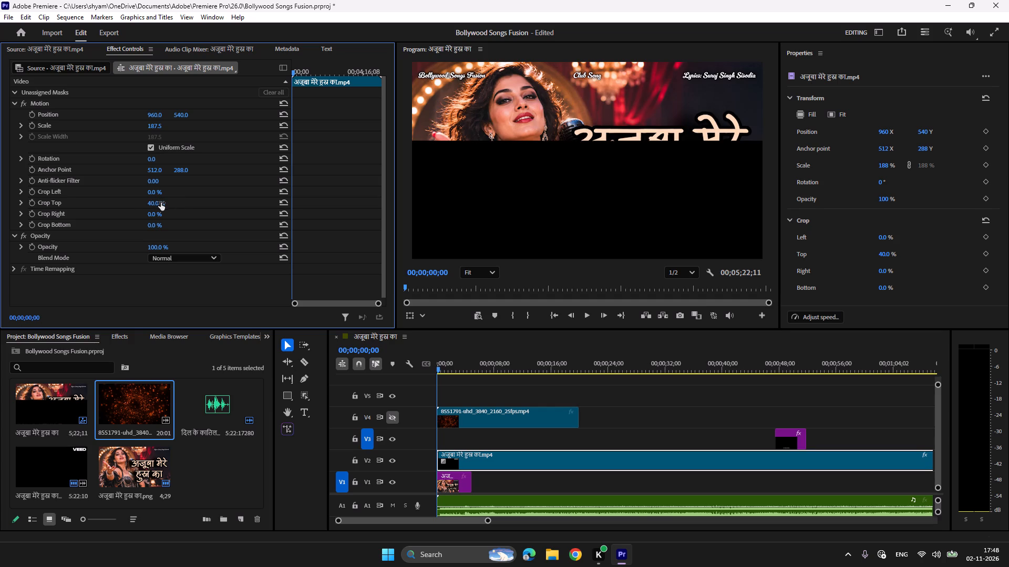
pyautogui.click(156, 223)
pyautogui.write('40')
pyautogui.press('Return')
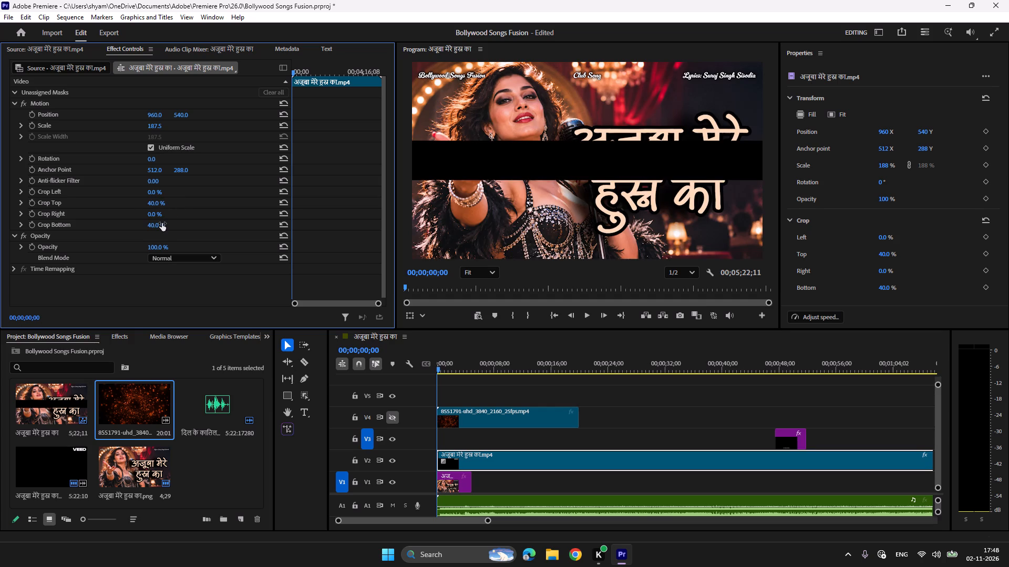
# Set the vertical position of the waveform clip on V2 to 972.
pyautogui.click(180, 116)
pyautogui.write('972')
pyautogui.press('Return')
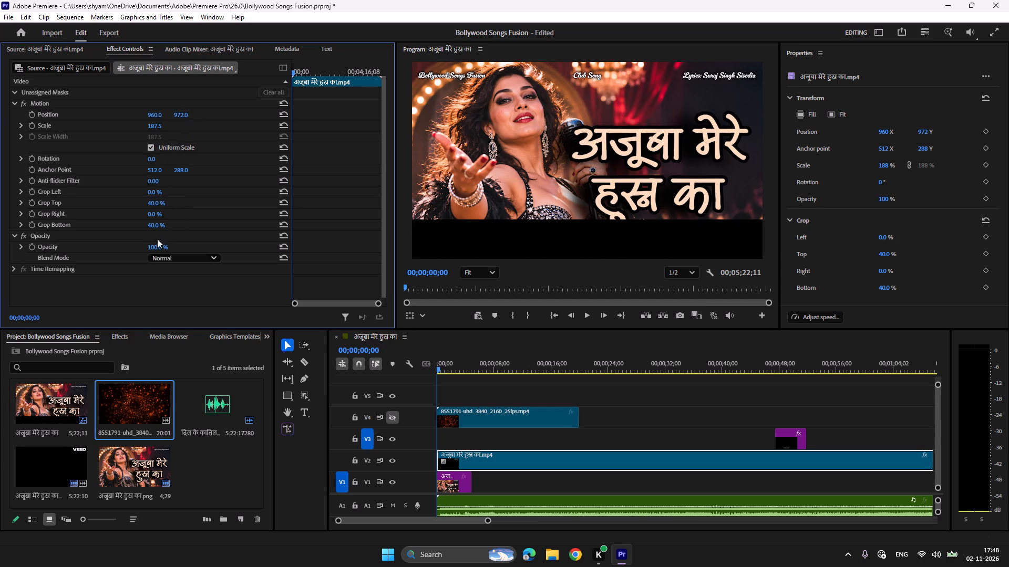
# Apply the Luma Key video effect to the waveform clip on V2 and briefly preview it in playback.
pyautogui.scroll(-5, 180, 273)
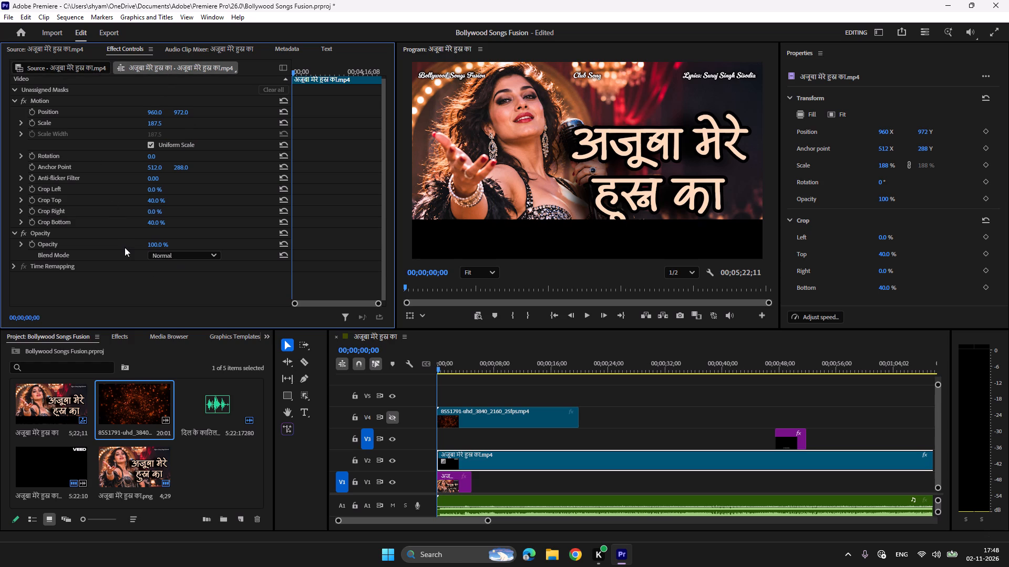
pyautogui.click(109, 338)
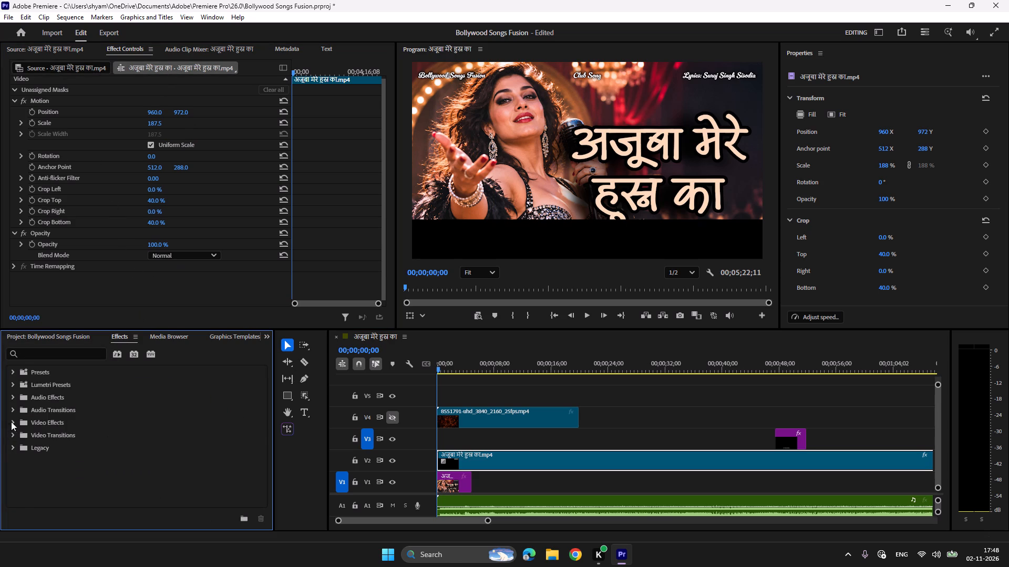
pyautogui.click(11, 422)
pyautogui.scroll(-6, 184, 458)
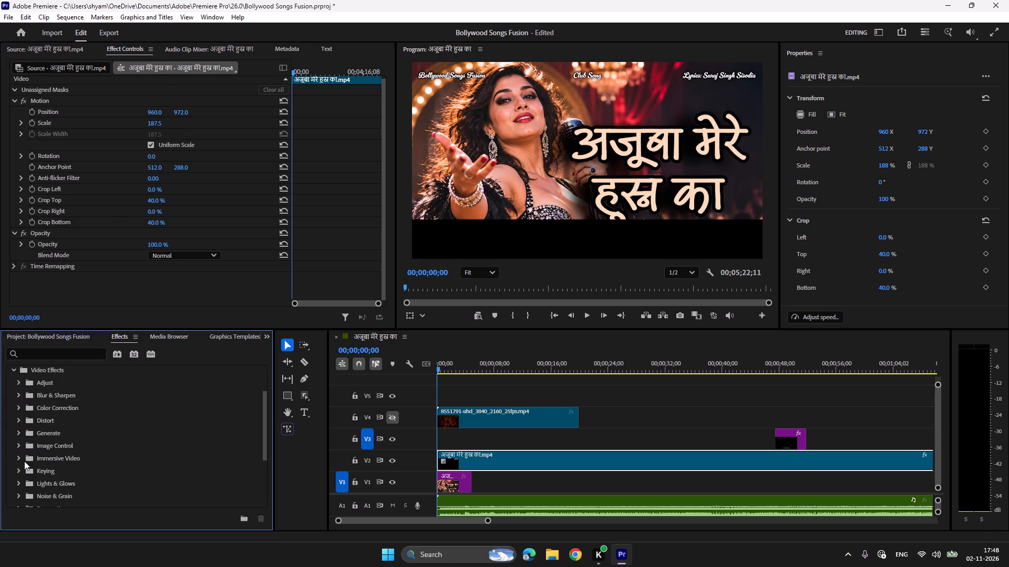
pyautogui.click(19, 461)
pyautogui.scroll(-6, 190, 458)
pyautogui.doubleClick(55, 448)
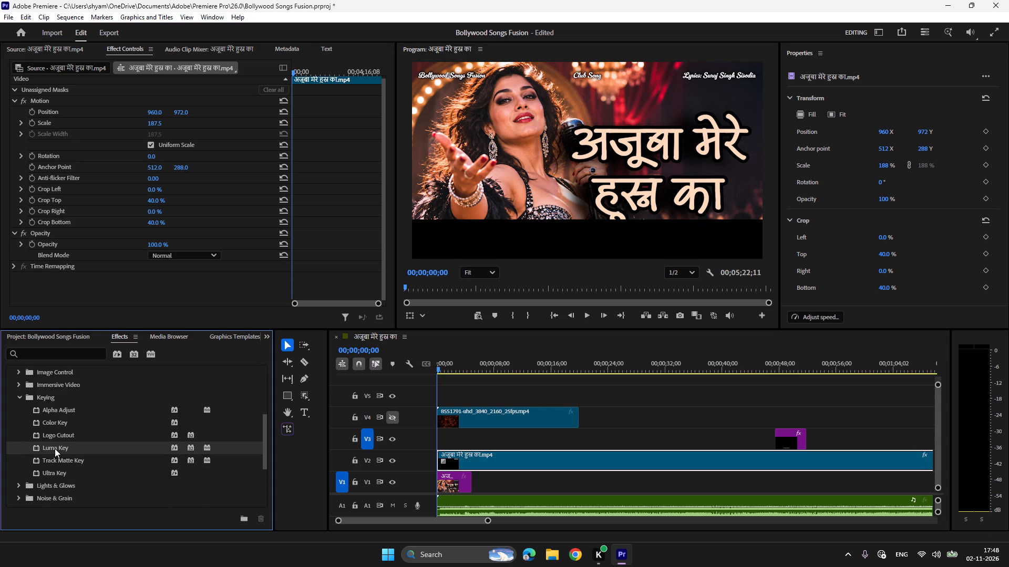
pyautogui.press('space')
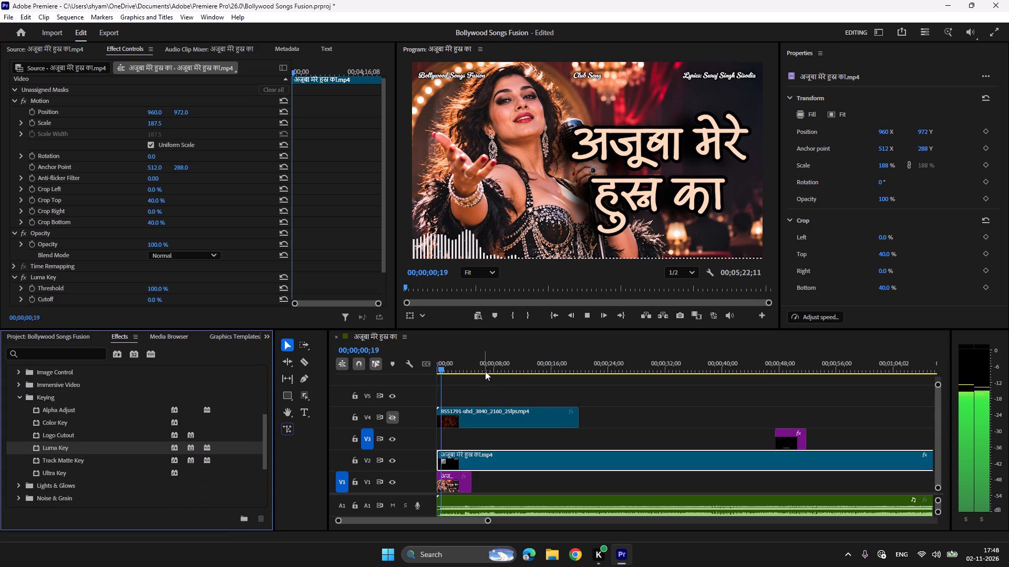
pyautogui.press('space')
# Show track V4 again, apply the Luma Key effect to its particle clip, and preview the result.
pyautogui.click(490, 414)
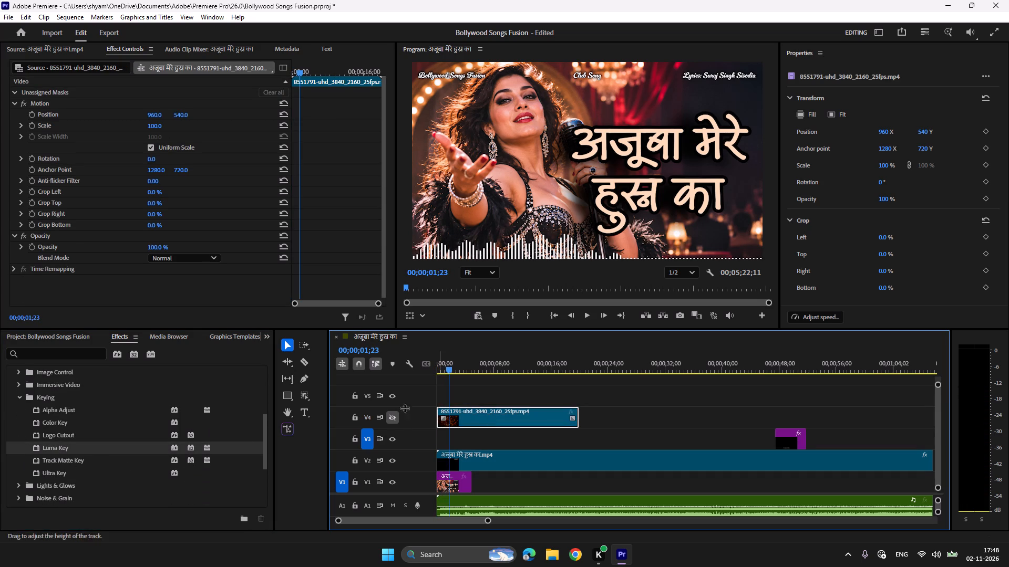
pyautogui.click(392, 415)
pyautogui.doubleClick(54, 447)
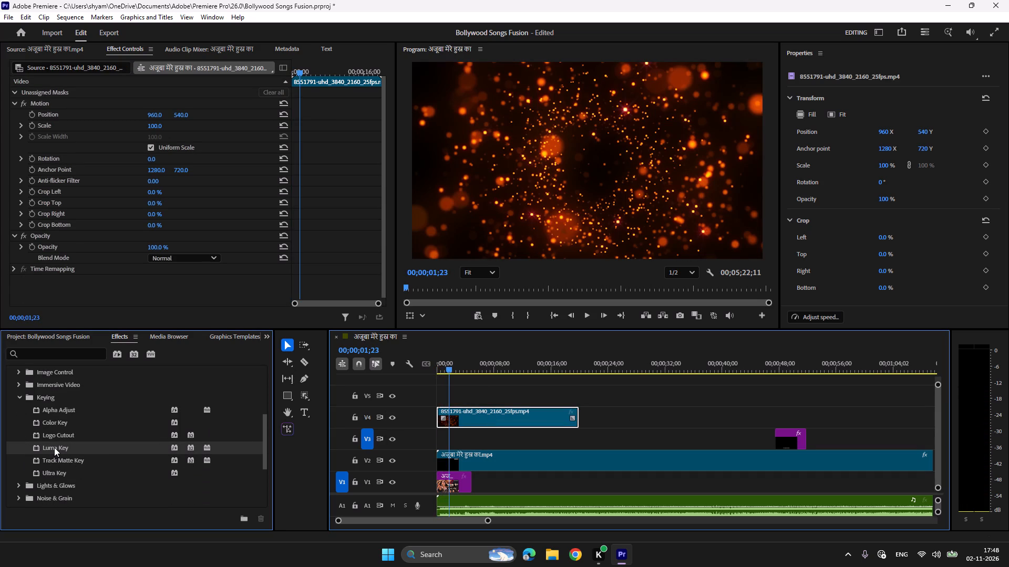
pyautogui.press('space')
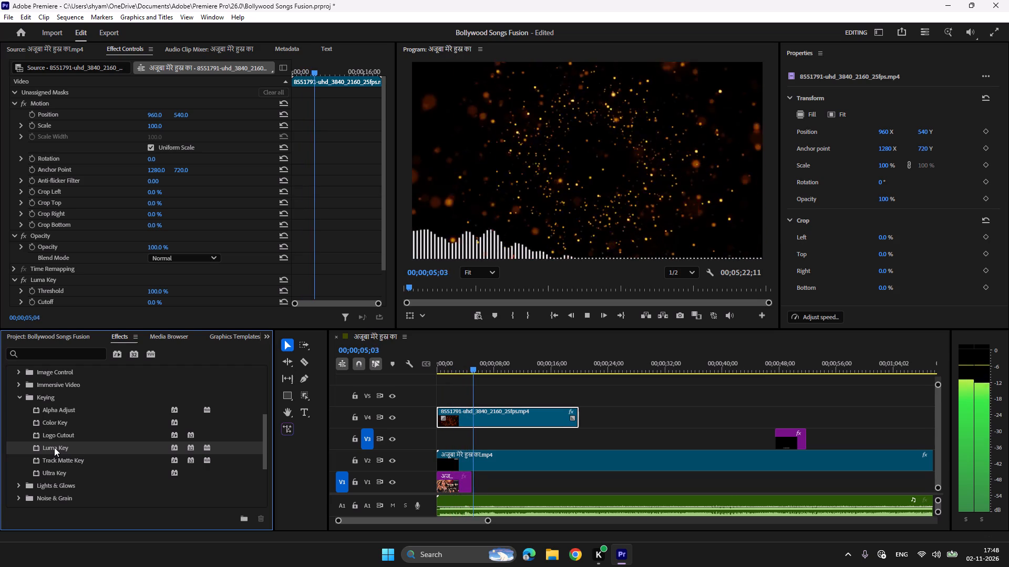
pyautogui.press('space')
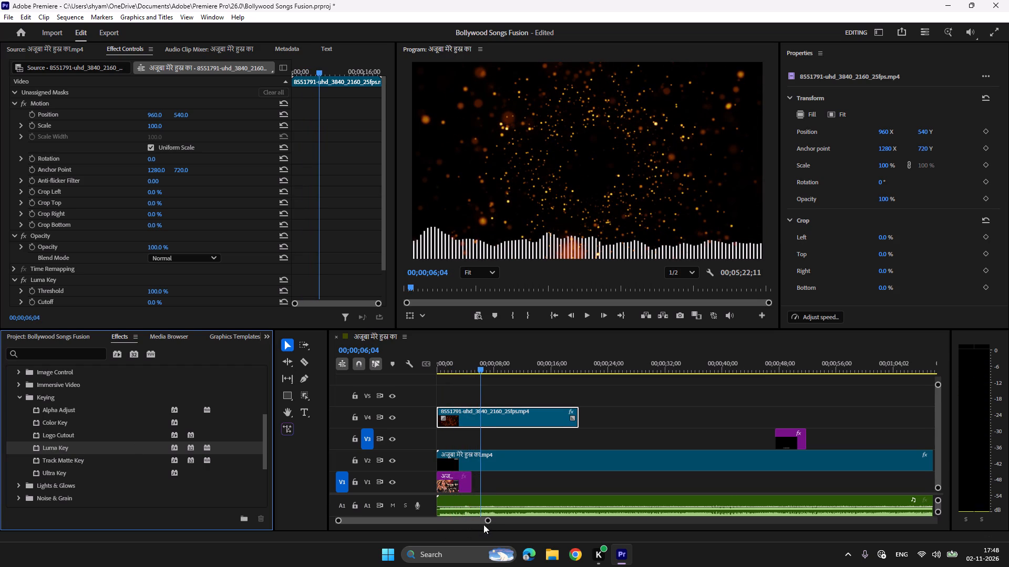
# Extend the cover image clip on V1 to the end of the waveform clip and audio.
pyautogui.moveTo(487, 521); pyautogui.dragTo(692, 532)
pyautogui.moveTo(450, 485); pyautogui.dragTo(861, 476)
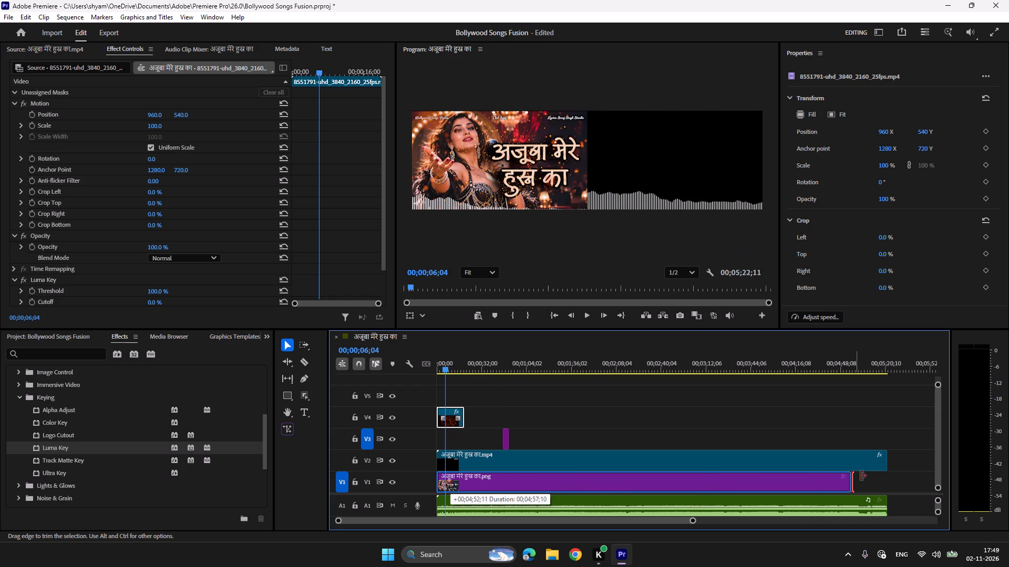
pyautogui.moveTo(861, 476); pyautogui.dragTo(891, 474)
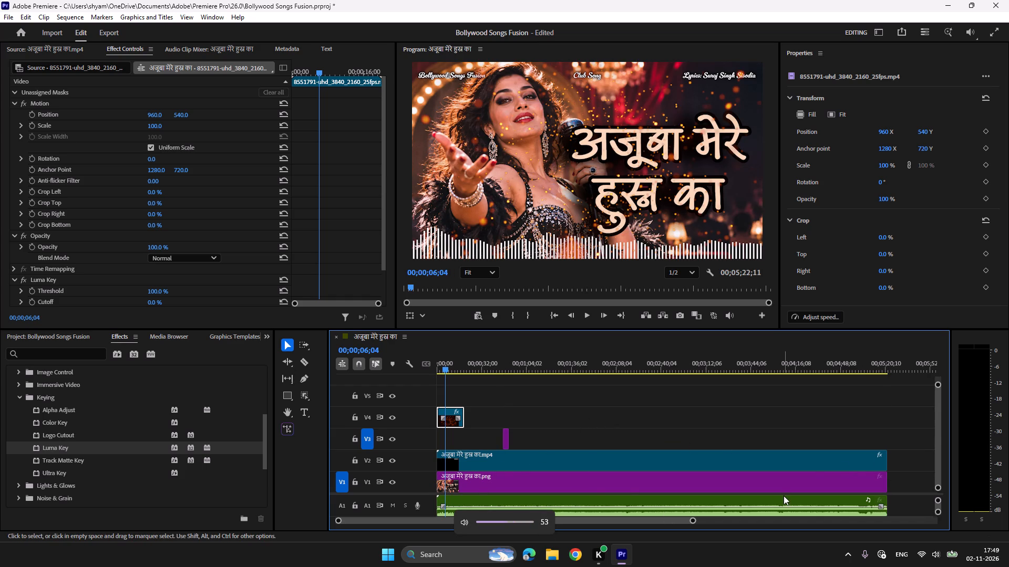
# Set the volume of the audio clip on A1 to 5 dB and preview the playback.
pyautogui.click(784, 495)
pyautogui.click(947, 117)
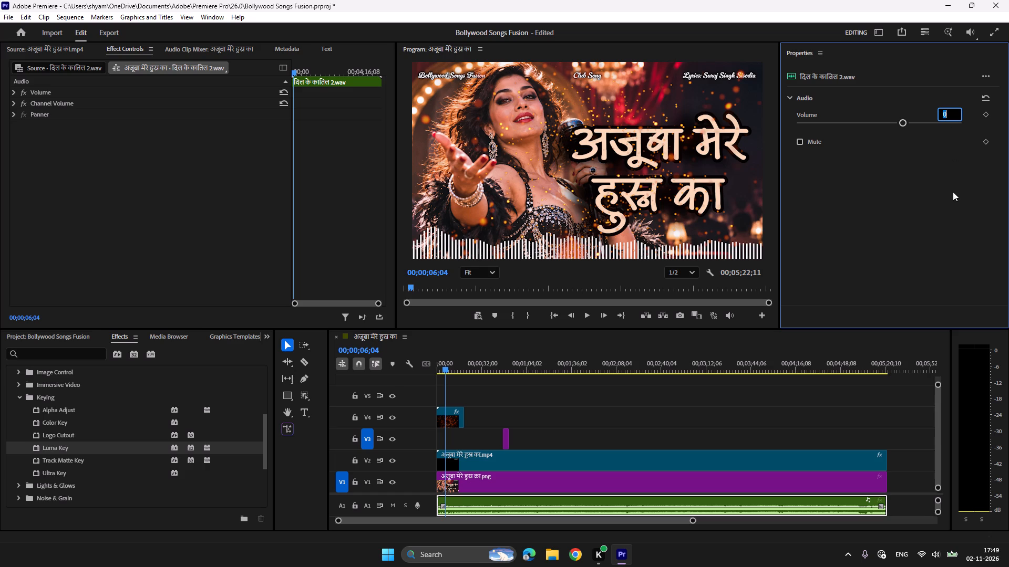
pyautogui.press('5')
pyautogui.press('Return')
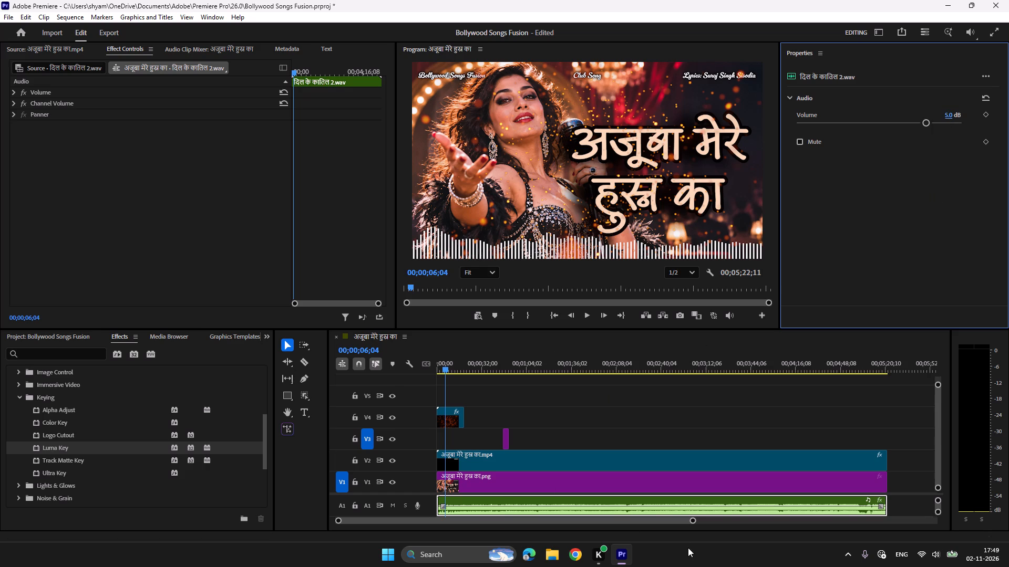
pyautogui.moveTo(693, 521); pyautogui.dragTo(489, 527)
pyautogui.press('space')
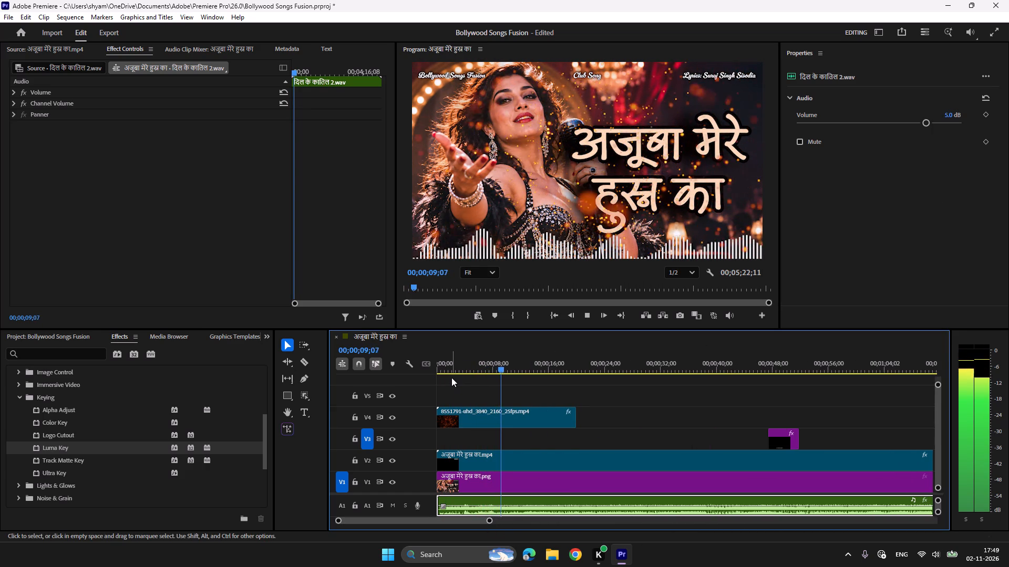
pyautogui.press('space')
# Apply Fill frame to the particle clip on V4 and preview the result.
pyautogui.click(490, 424)
pyautogui.rightClick(491, 418)
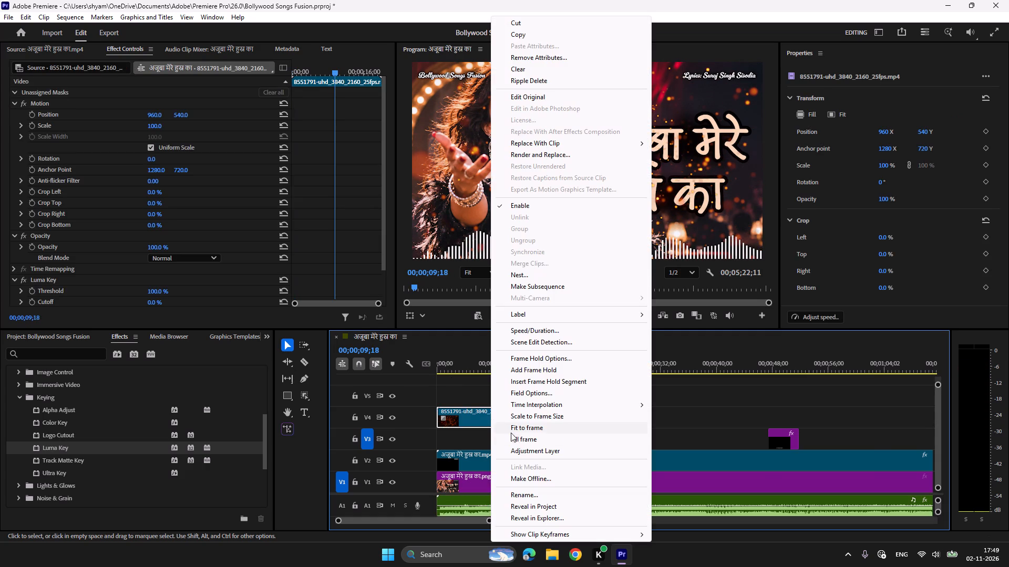
pyautogui.click(526, 439)
pyautogui.press('space')
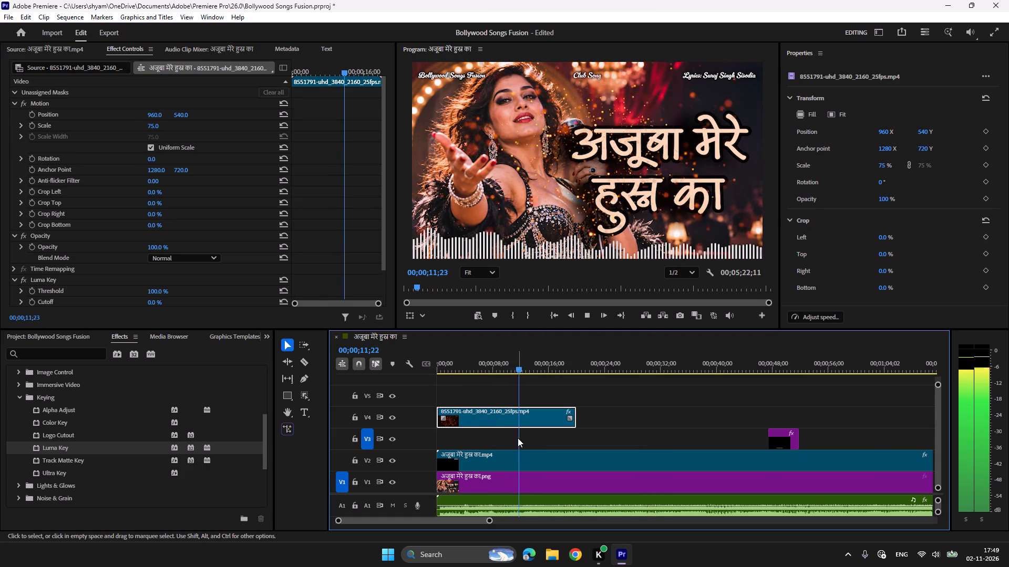
pyautogui.press('space')
# Apply Fit to frame to the particle clip on V4 and preview the sequence from its start.
pyautogui.rightClick(505, 421)
pyautogui.click(541, 429)
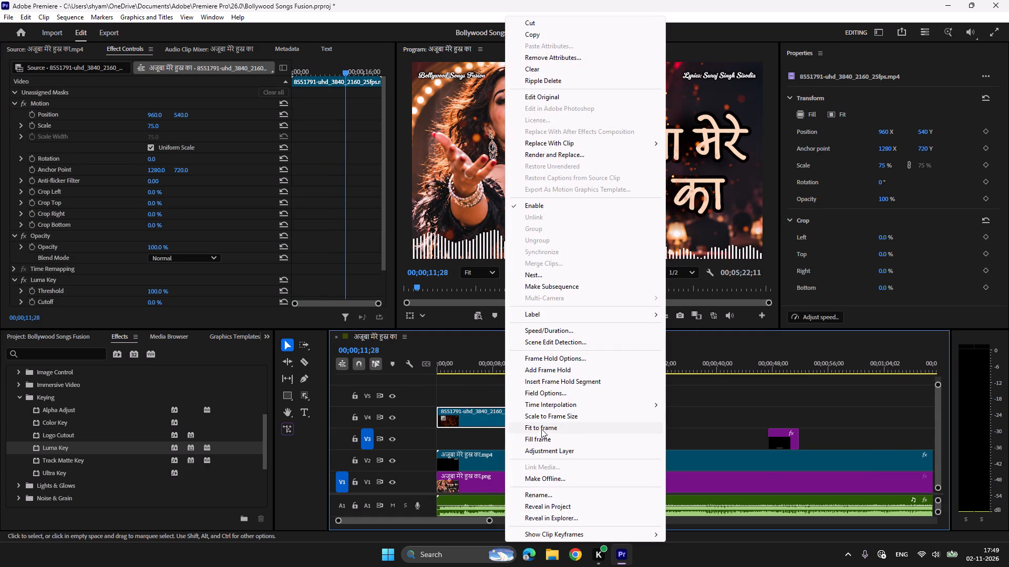
pyautogui.click(423, 367)
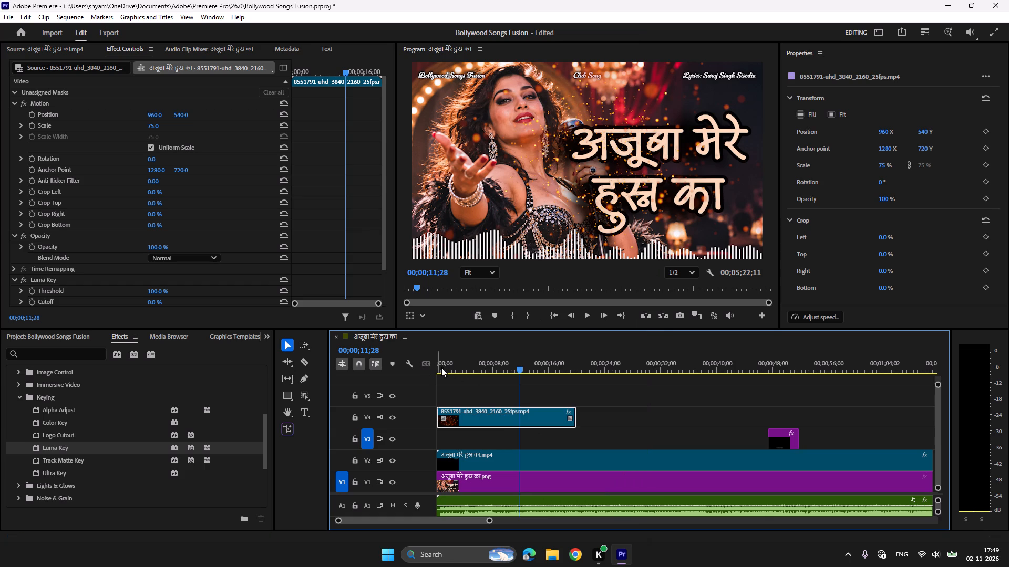
pyautogui.moveTo(443, 367); pyautogui.dragTo(417, 367)
pyautogui.press('space')
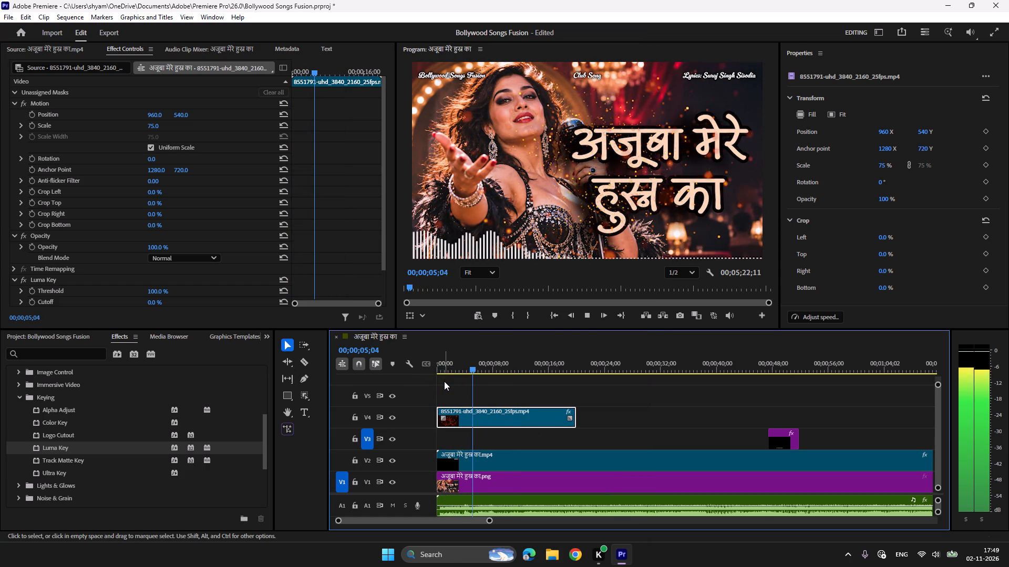
pyautogui.press('space')
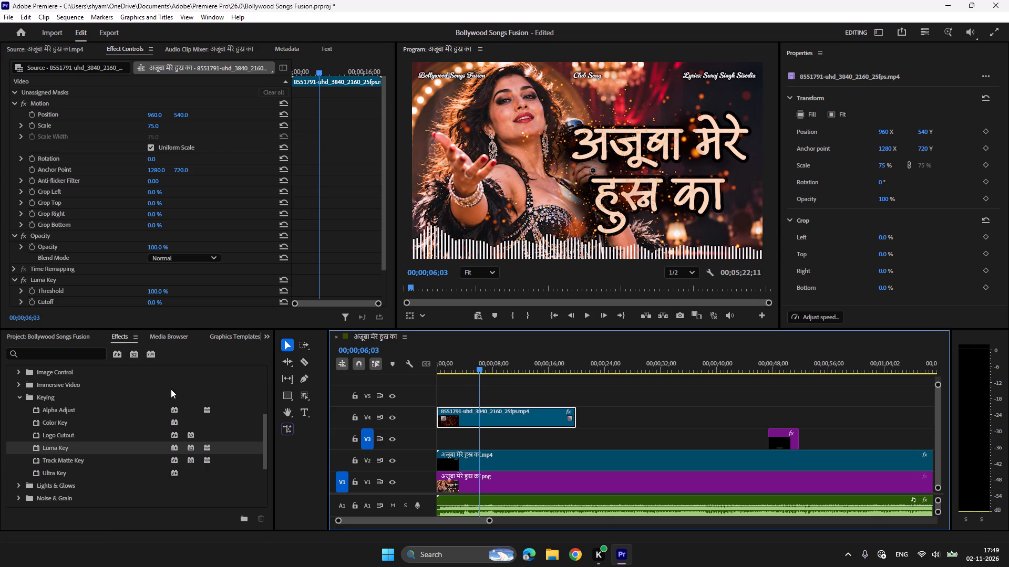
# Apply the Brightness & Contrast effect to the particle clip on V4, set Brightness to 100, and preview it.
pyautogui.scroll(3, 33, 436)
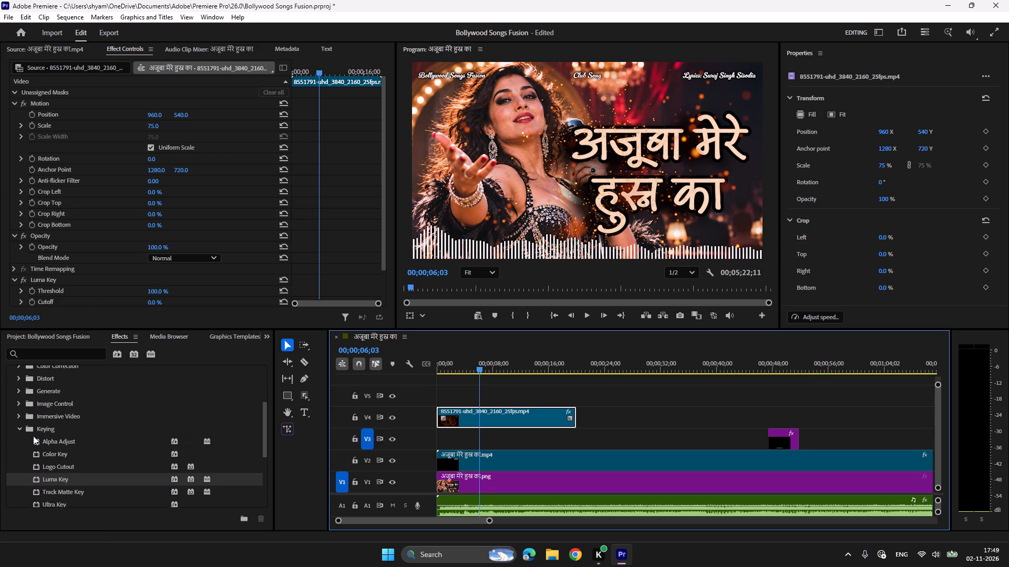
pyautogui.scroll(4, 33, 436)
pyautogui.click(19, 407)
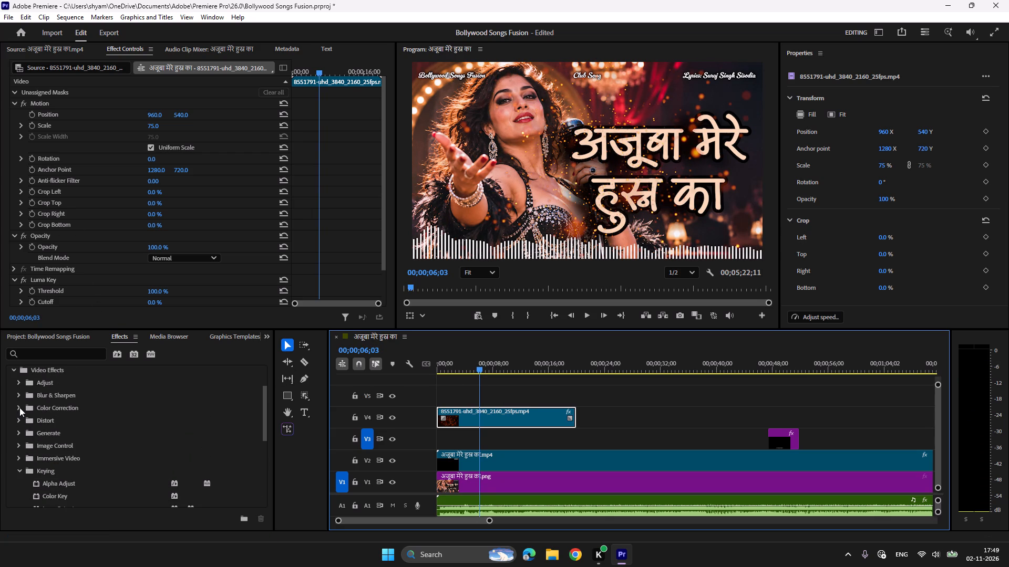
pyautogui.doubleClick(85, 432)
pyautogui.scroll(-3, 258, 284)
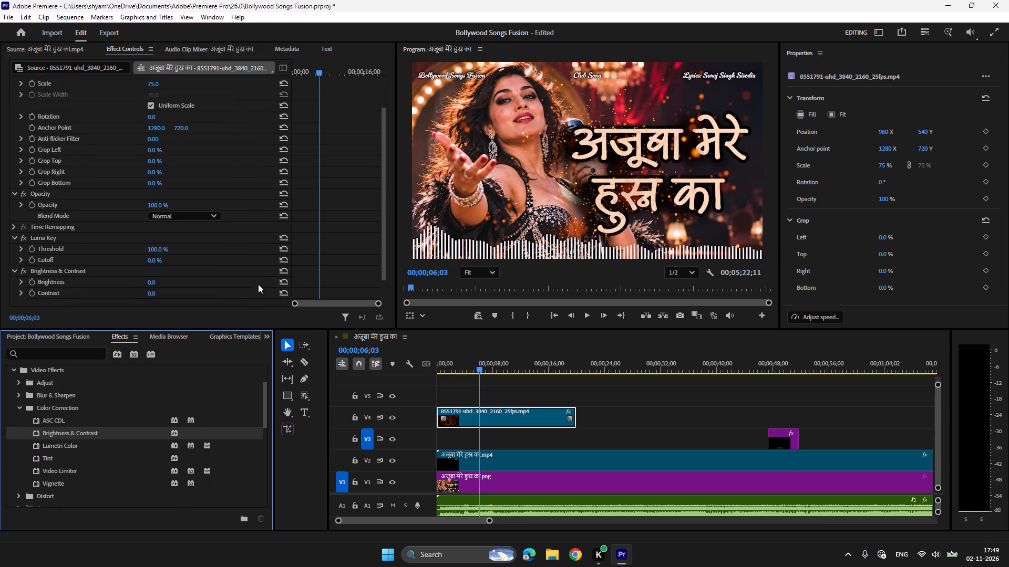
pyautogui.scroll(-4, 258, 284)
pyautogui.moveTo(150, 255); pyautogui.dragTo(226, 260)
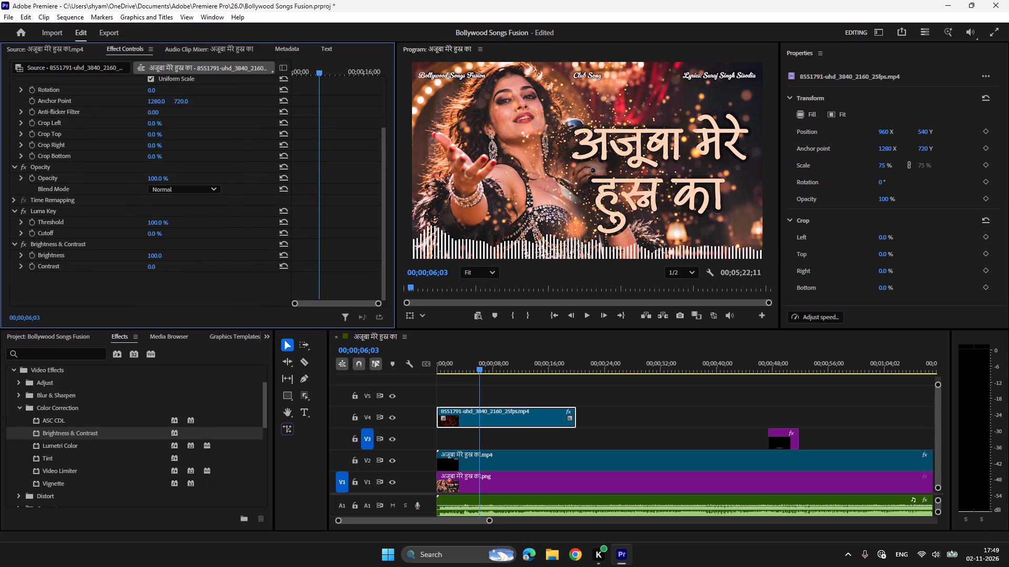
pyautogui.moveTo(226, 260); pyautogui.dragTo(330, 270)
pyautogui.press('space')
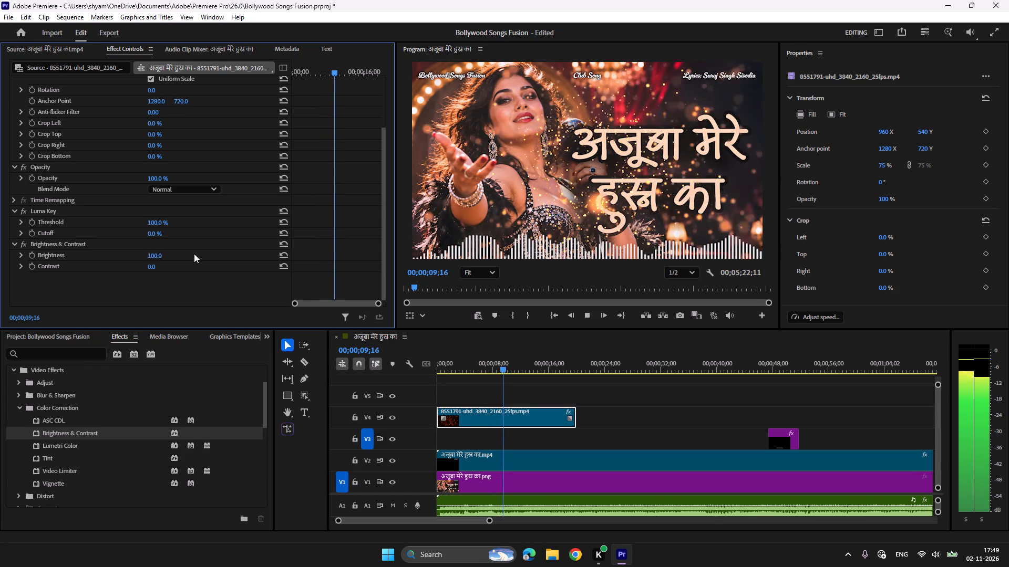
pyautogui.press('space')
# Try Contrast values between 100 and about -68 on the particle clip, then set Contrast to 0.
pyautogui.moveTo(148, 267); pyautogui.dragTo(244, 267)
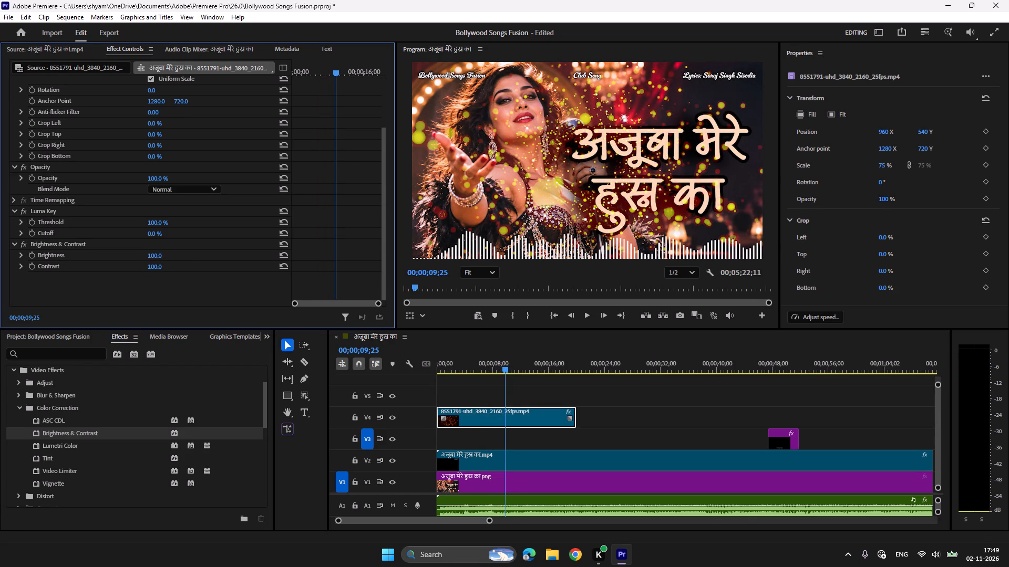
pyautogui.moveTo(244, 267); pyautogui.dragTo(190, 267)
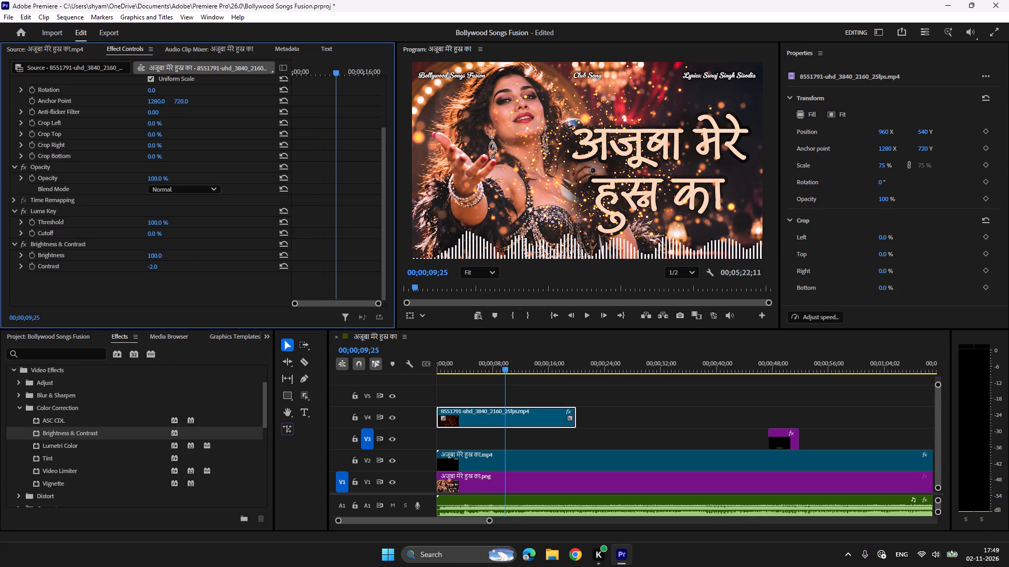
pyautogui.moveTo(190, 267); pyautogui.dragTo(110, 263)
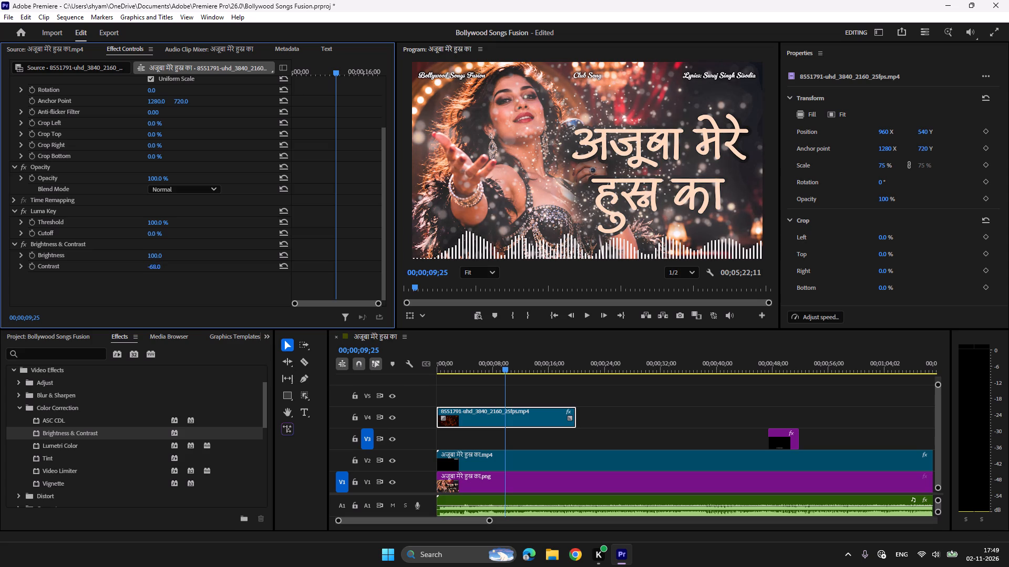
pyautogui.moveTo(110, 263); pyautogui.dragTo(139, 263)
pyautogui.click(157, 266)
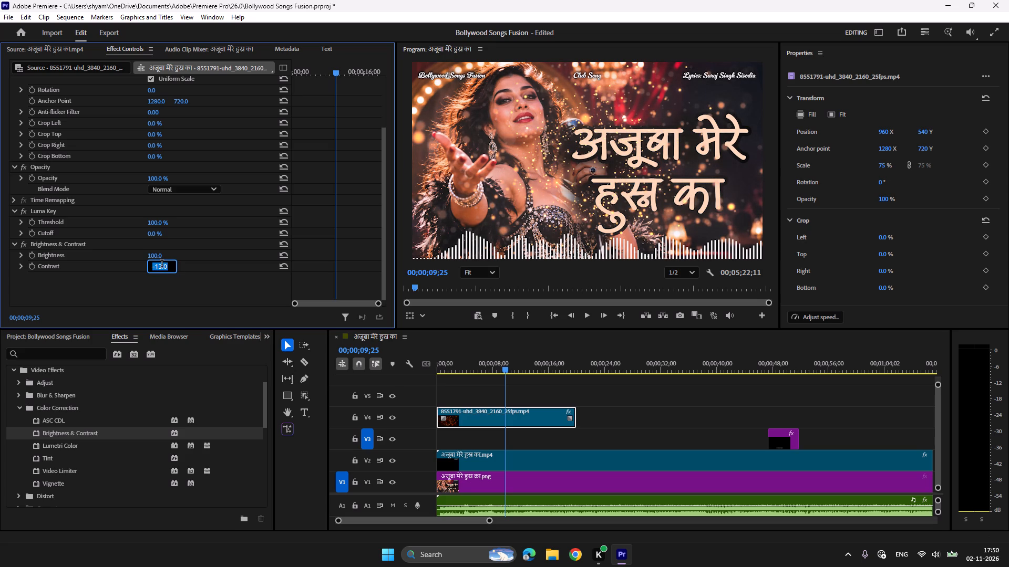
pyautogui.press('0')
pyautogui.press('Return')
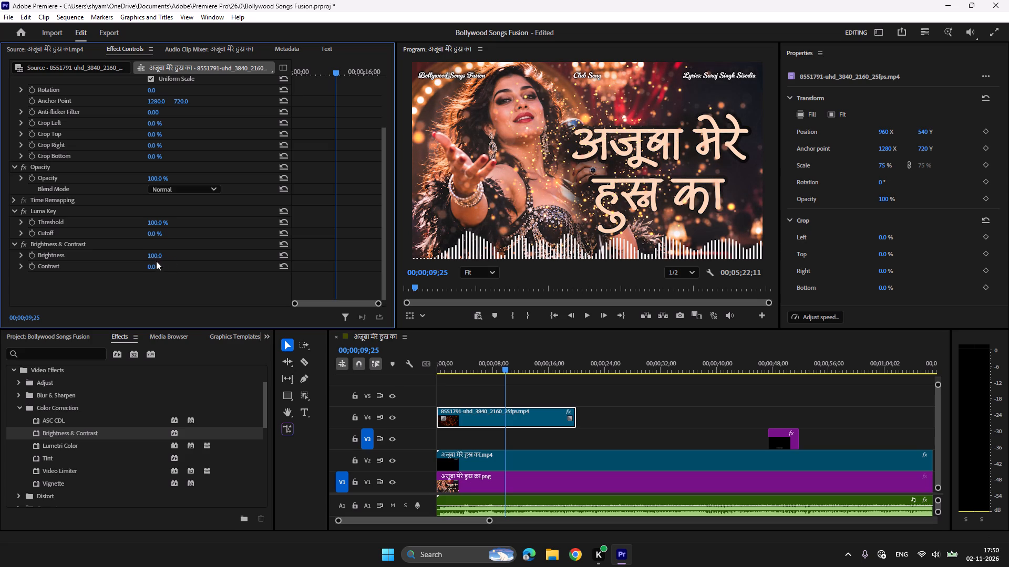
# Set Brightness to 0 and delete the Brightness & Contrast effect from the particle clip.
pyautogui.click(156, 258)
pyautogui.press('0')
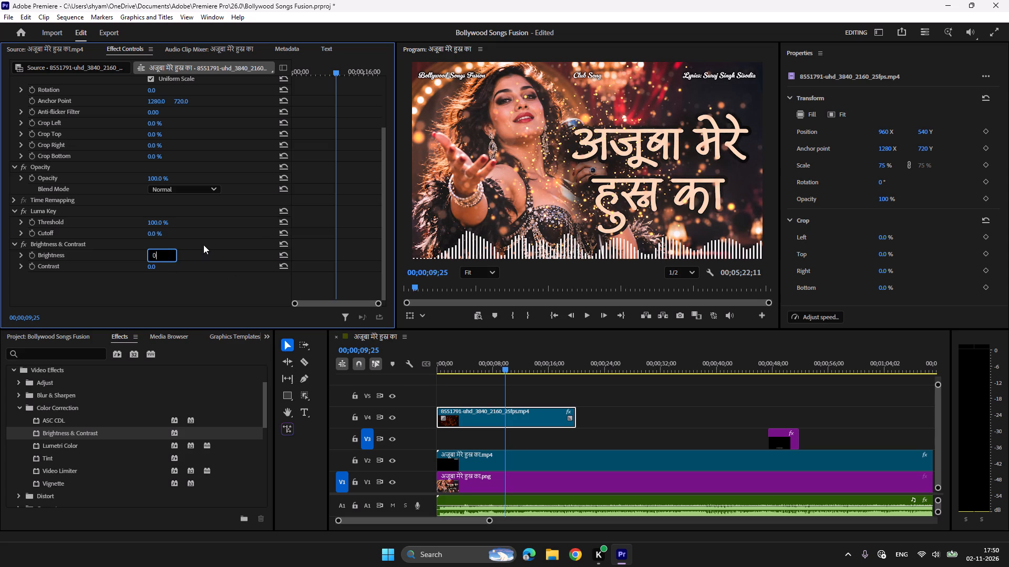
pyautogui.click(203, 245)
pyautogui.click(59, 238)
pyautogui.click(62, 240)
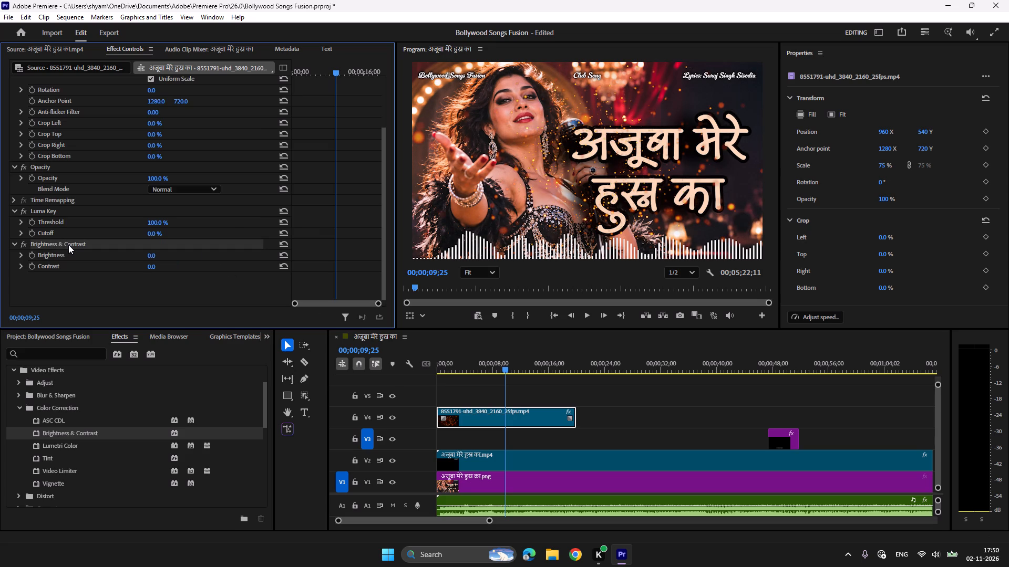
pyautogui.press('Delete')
# Apply the Tint effect to the particle clip on V4, sample Map White To from the cover image's lights, and preview.
pyautogui.scroll(-3, 70, 450)
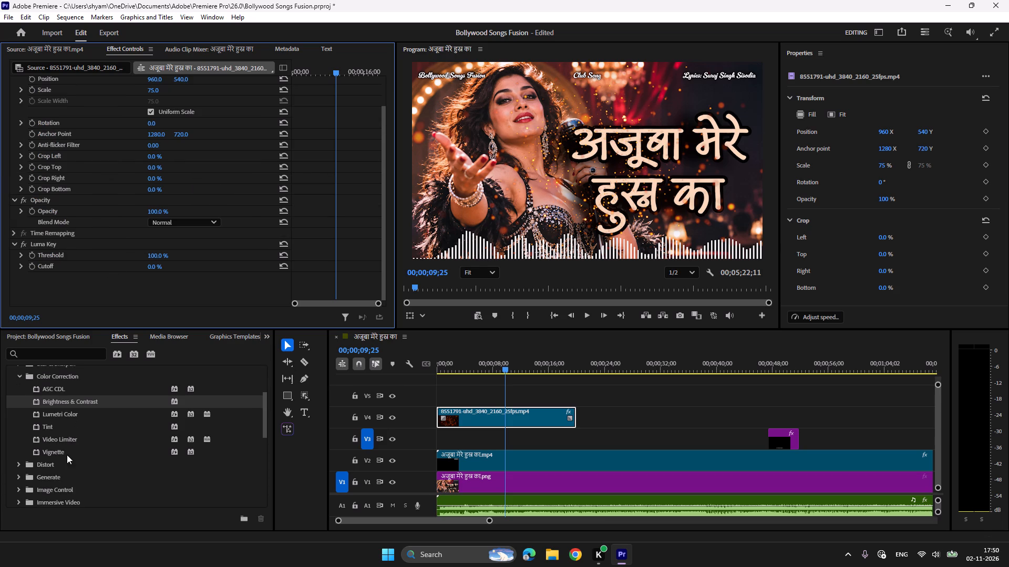
pyautogui.scroll(2, 53, 456)
pyautogui.doubleClick(43, 447)
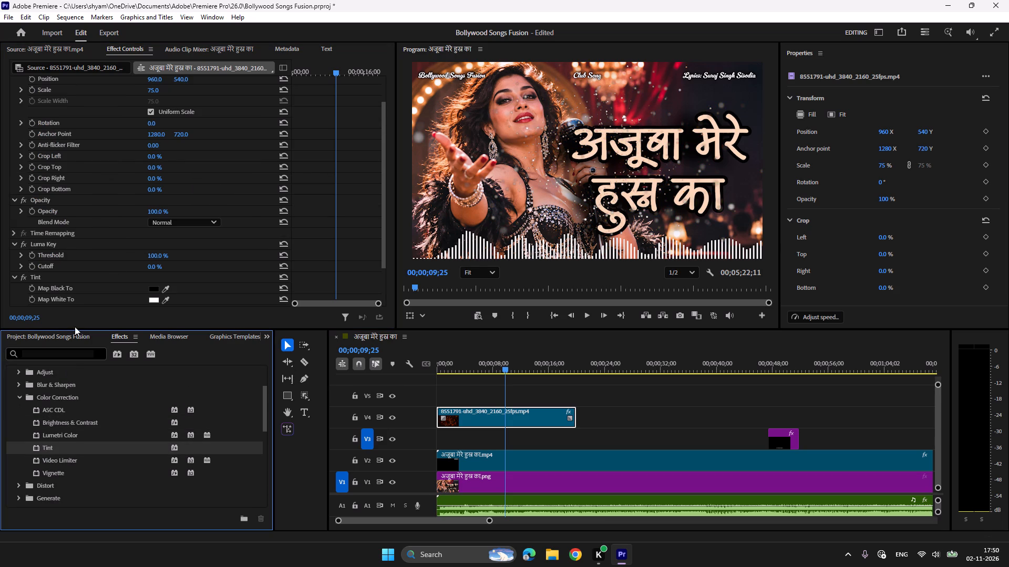
pyautogui.scroll(-2, 100, 272)
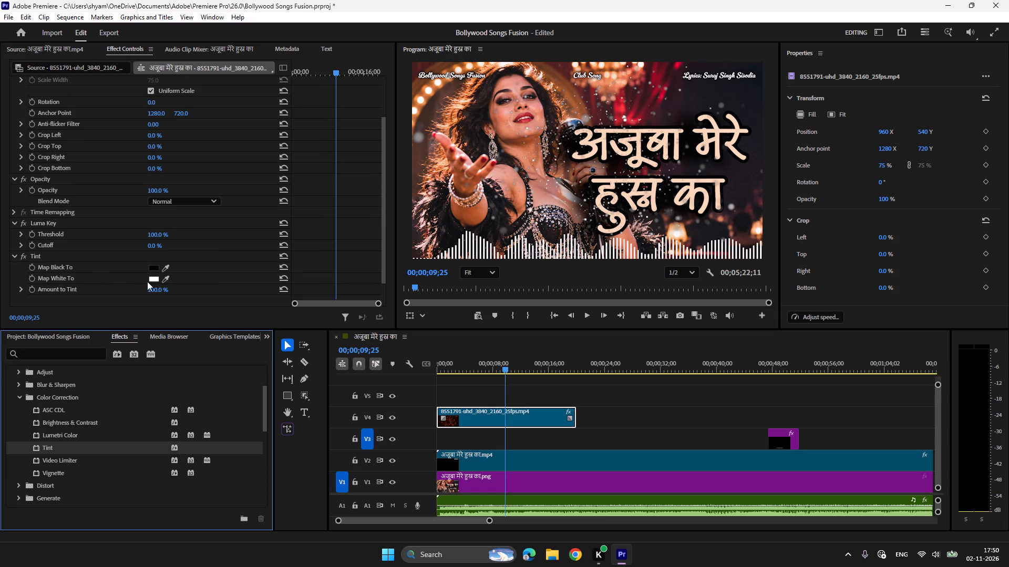
pyautogui.click(166, 279)
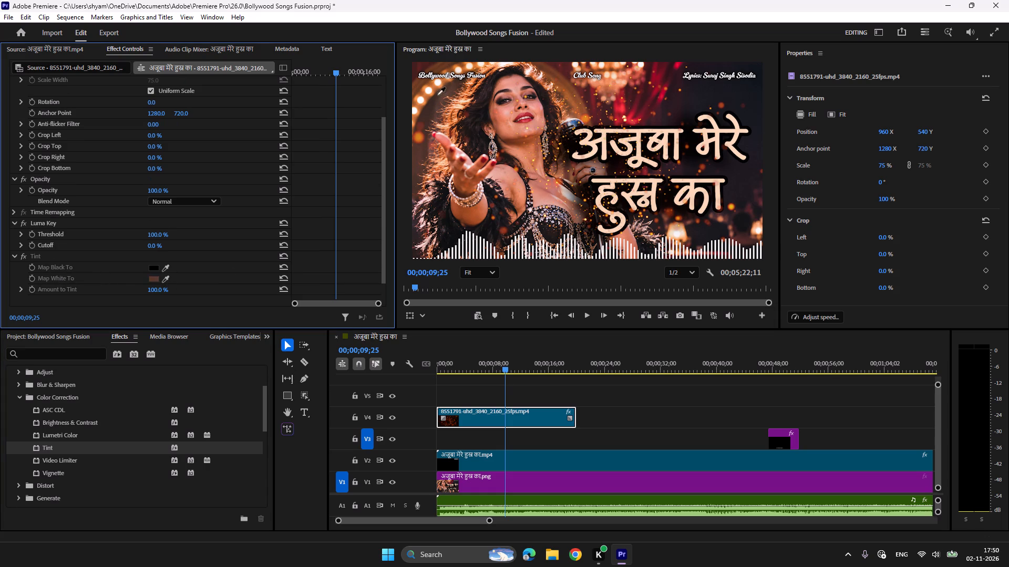
pyautogui.click(429, 90)
pyautogui.press('space')
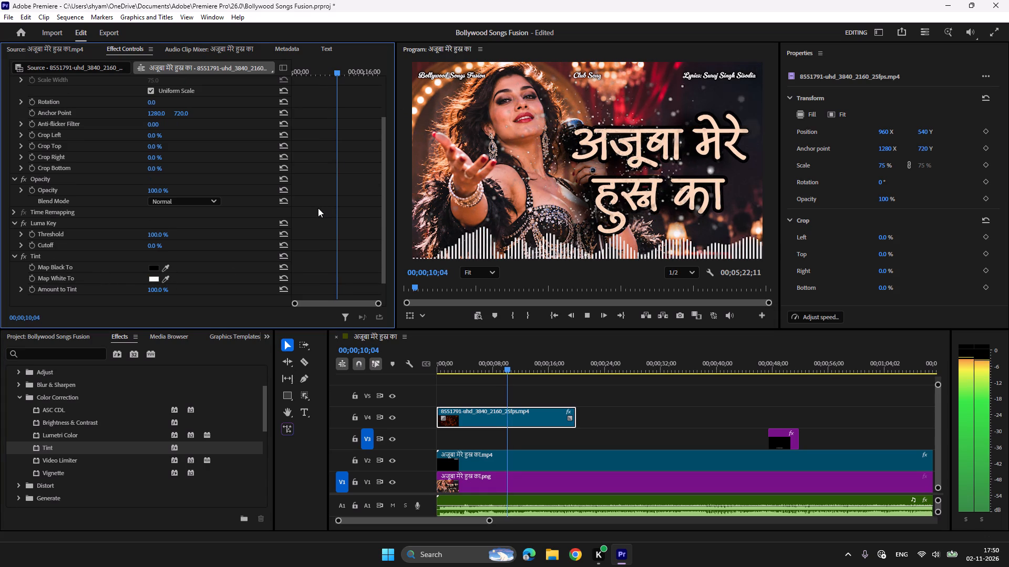
pyautogui.press('space')
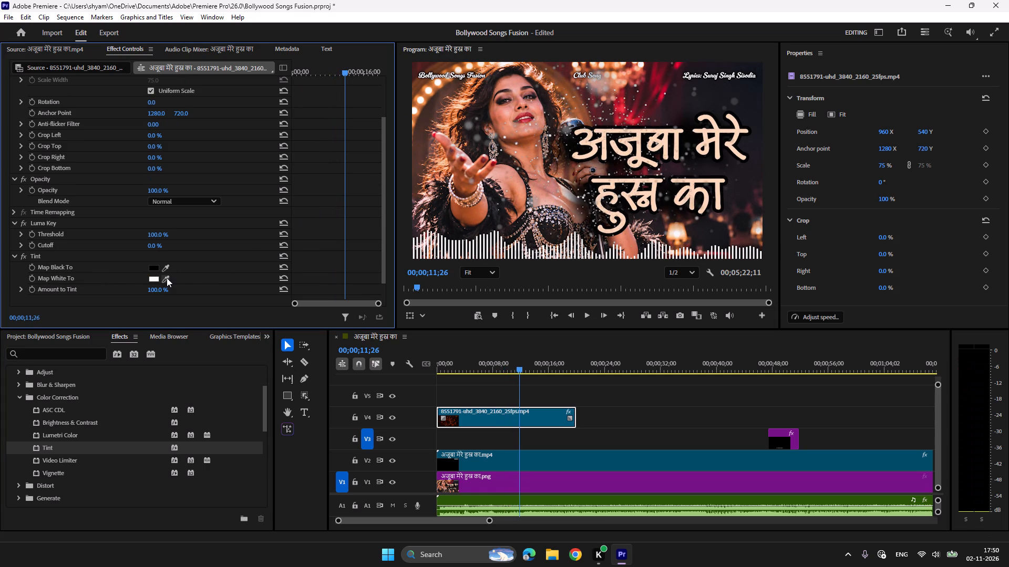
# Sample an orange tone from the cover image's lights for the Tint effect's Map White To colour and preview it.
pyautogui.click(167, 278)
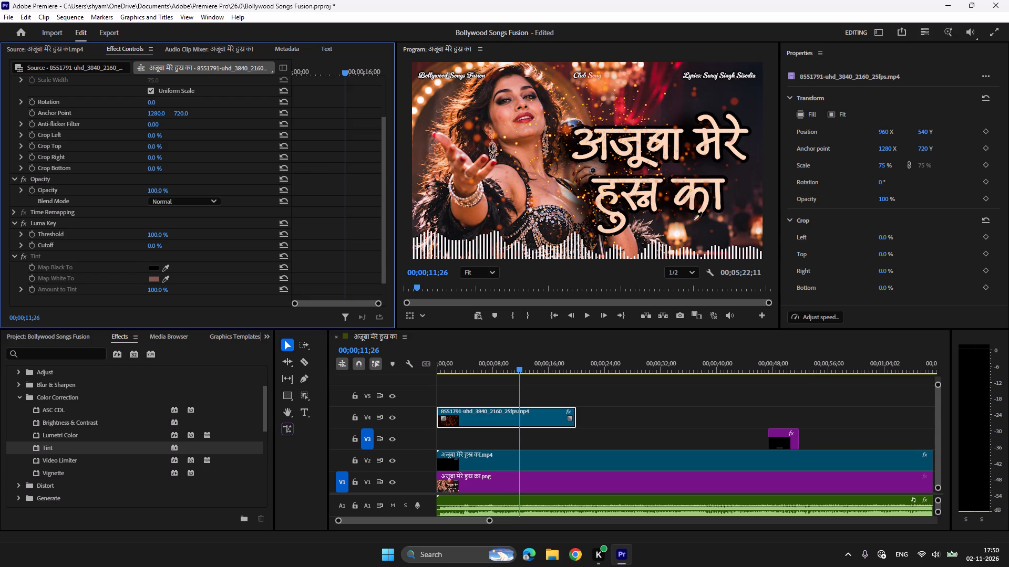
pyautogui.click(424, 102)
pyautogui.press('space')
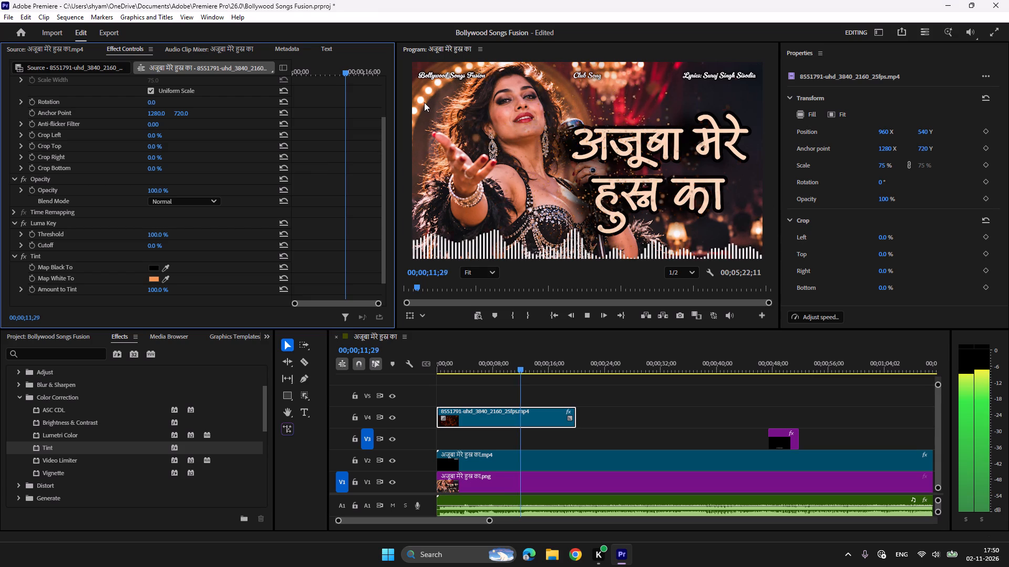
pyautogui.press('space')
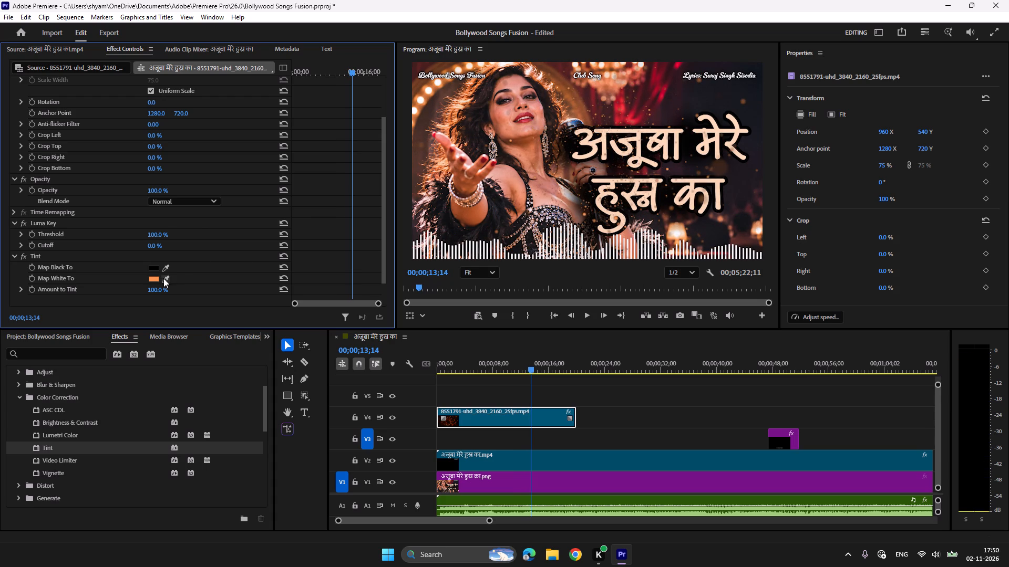
# Sample white from a glowing bulb in the cover image for the Tint effect's Map White To colour and preview it.
pyautogui.click(164, 279)
pyautogui.click(420, 100)
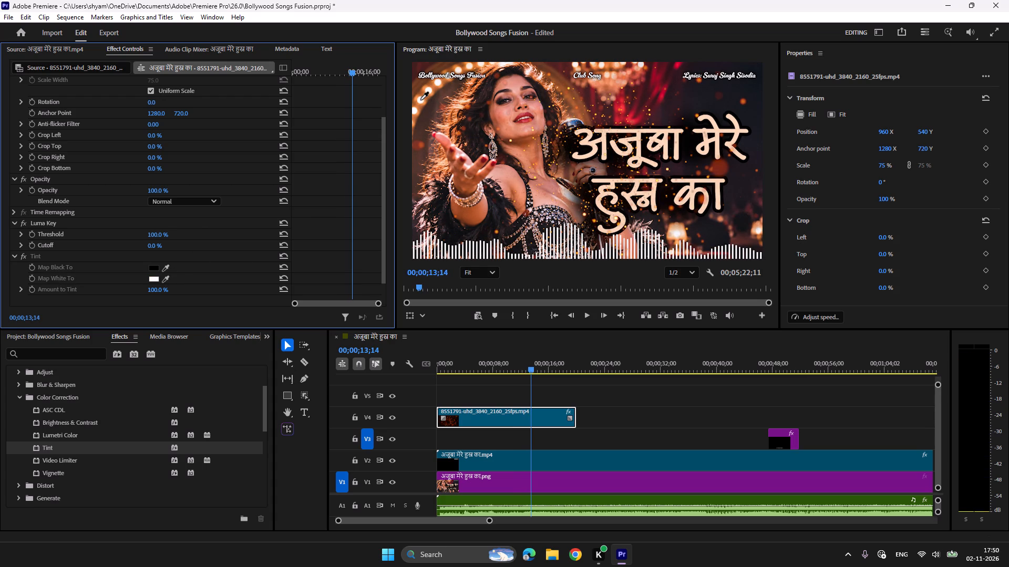
pyautogui.press('space')
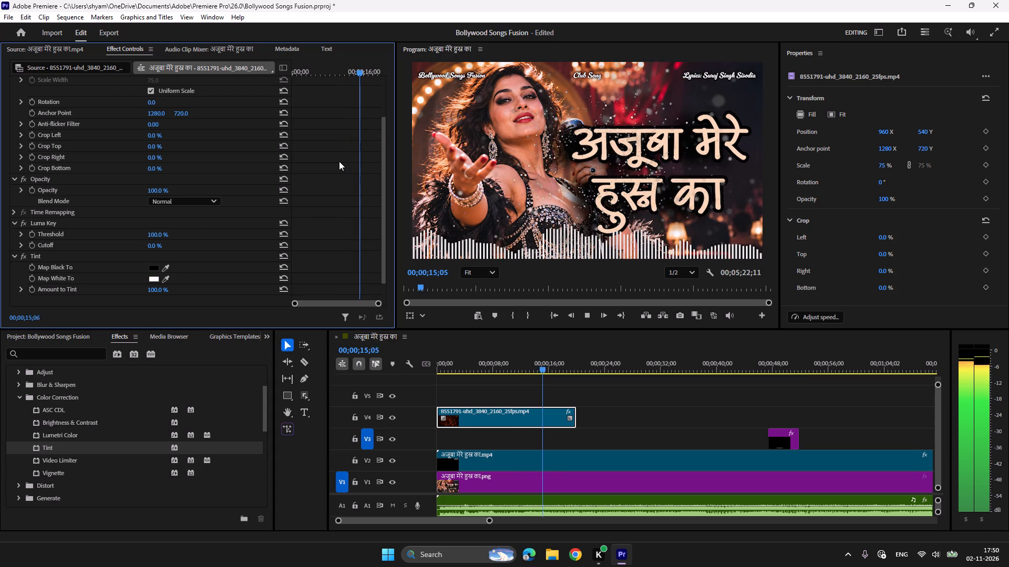
pyautogui.press('space')
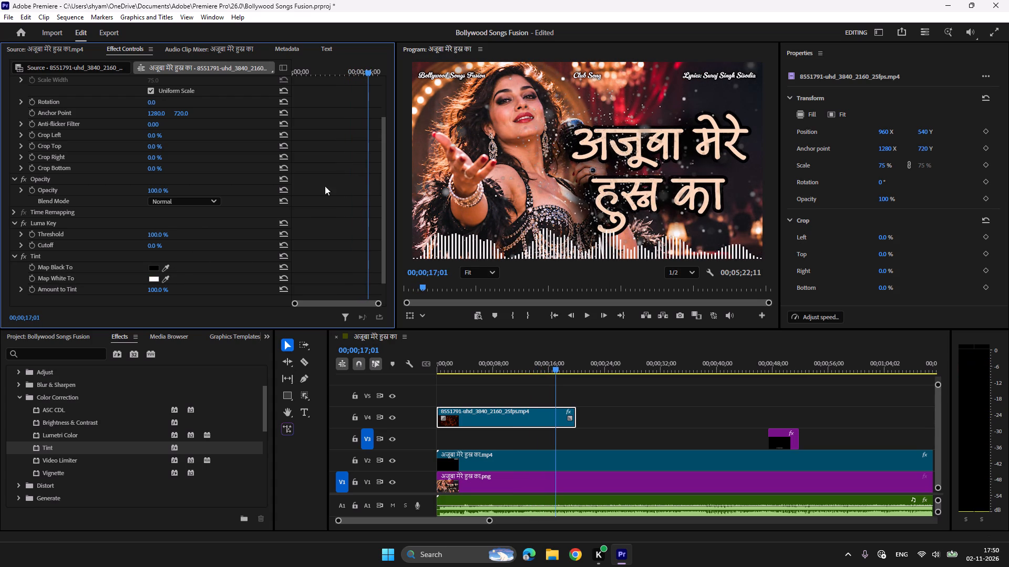
# Delete the Tint effect from the particle clip on V4 and preview the clip up to its end.
pyautogui.click(38, 256)
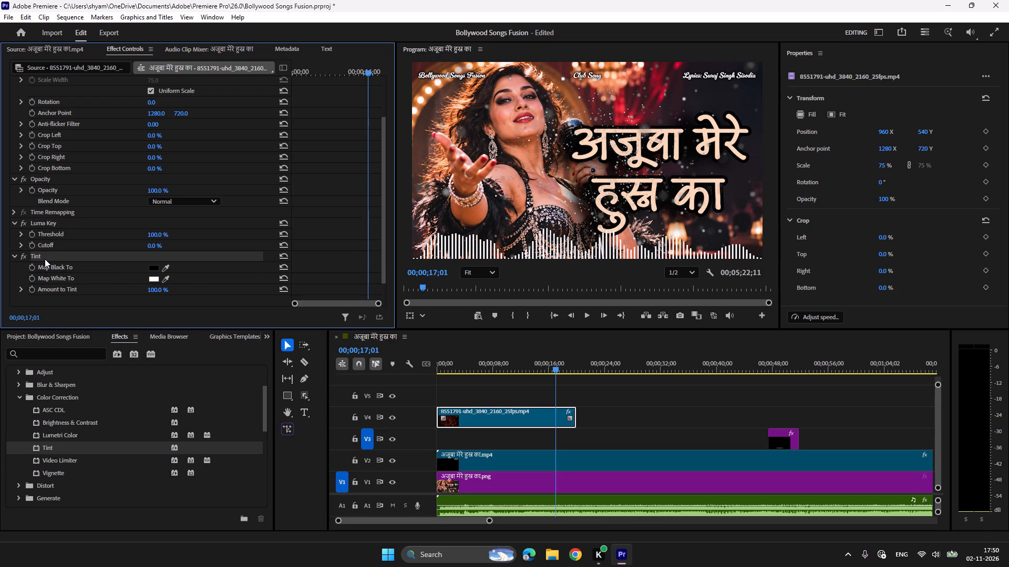
pyautogui.press('Delete')
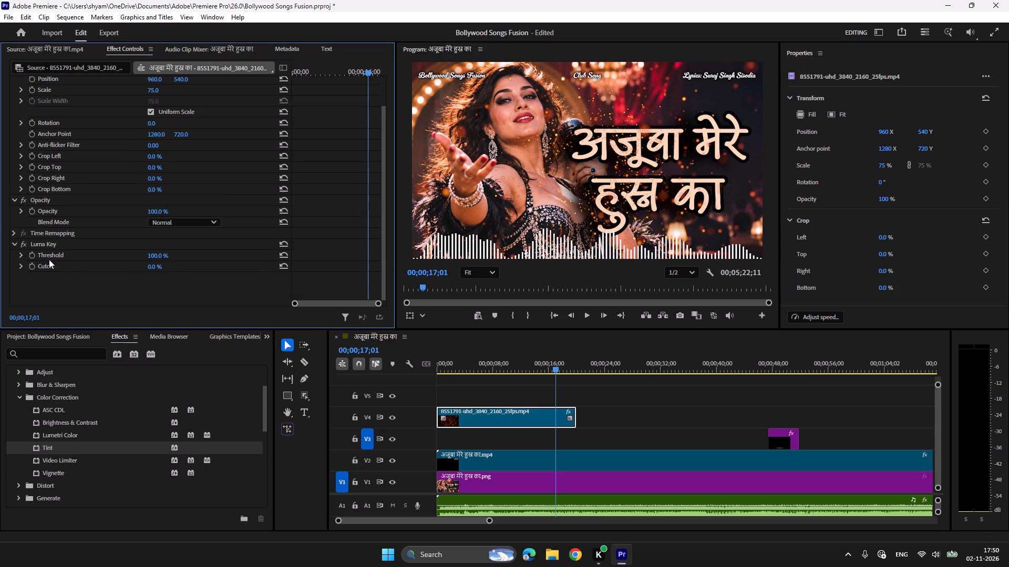
pyautogui.press('space')
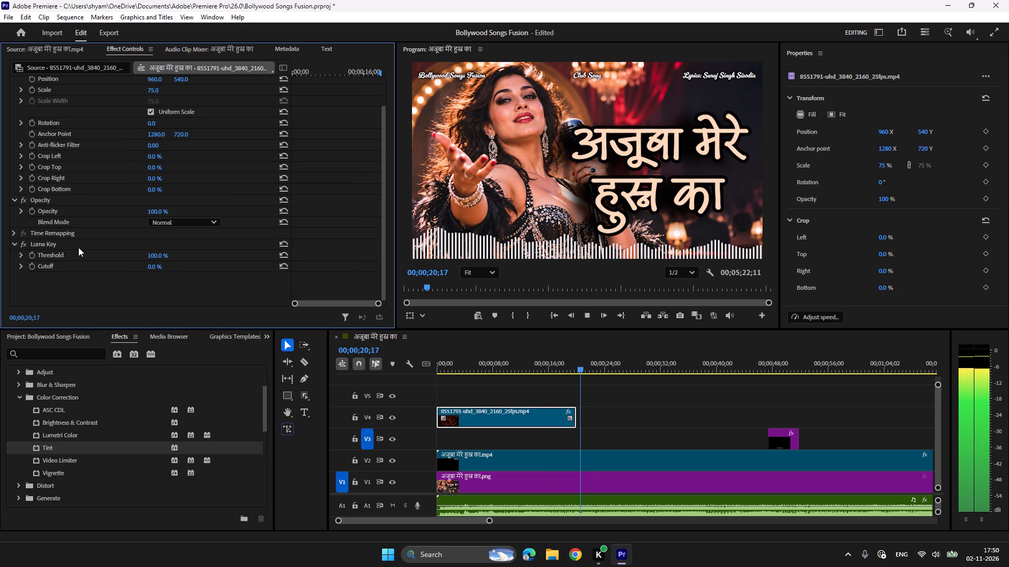
pyautogui.press('space')
pyautogui.click(567, 369)
pyautogui.press('space')
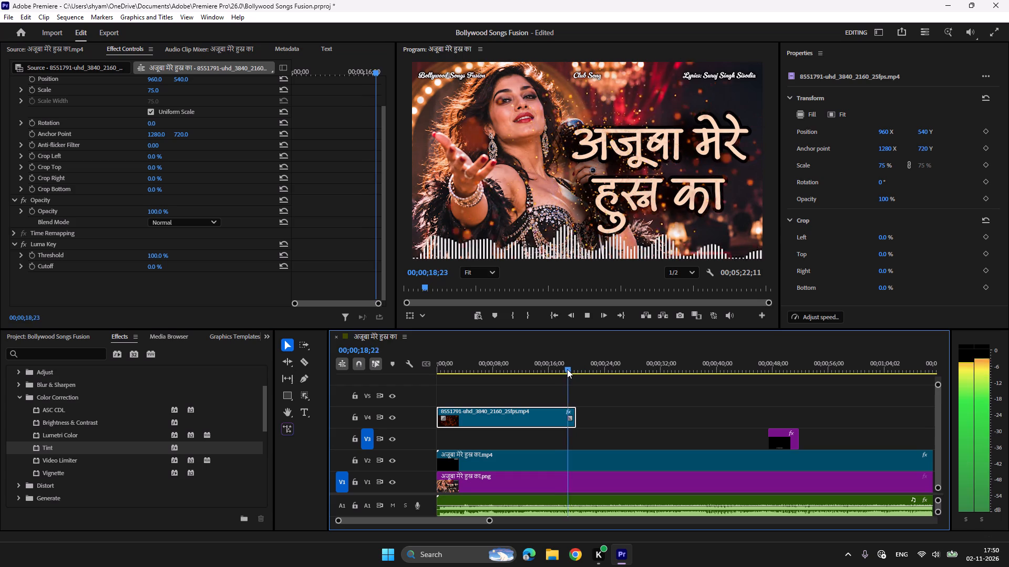
pyautogui.press('space')
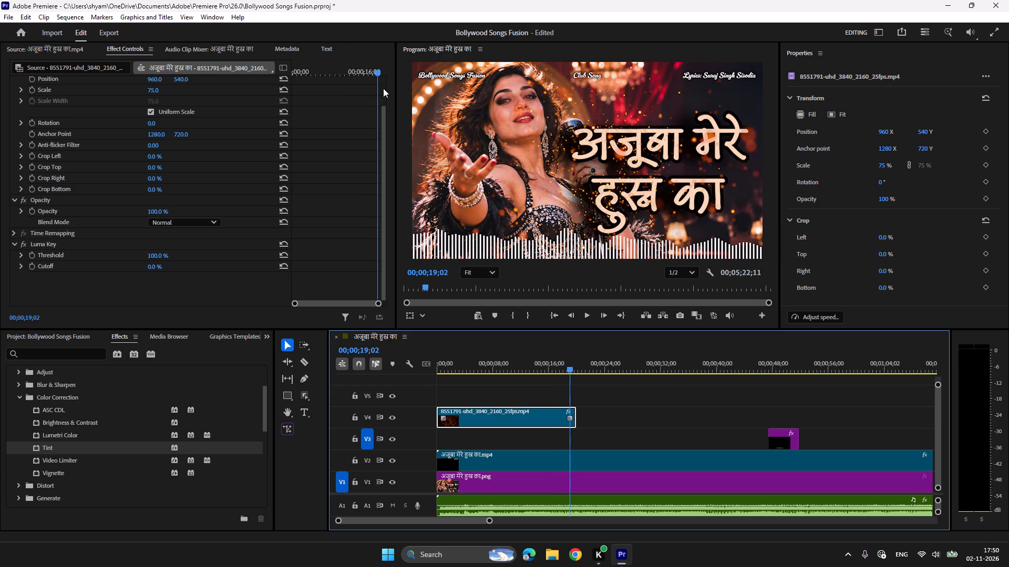
# Target track V4 and paste a copy of the particle clip directly after the original, at 00;00;20;00.
pyautogui.moveTo(377, 72); pyautogui.dragTo(387, 72)
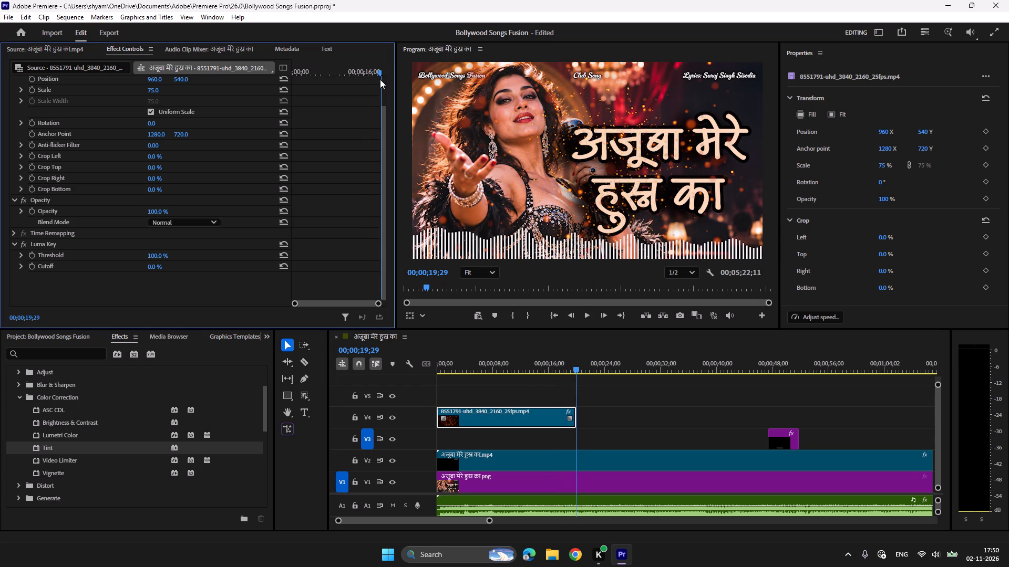
pyautogui.press('Right')
pyautogui.click(368, 419)
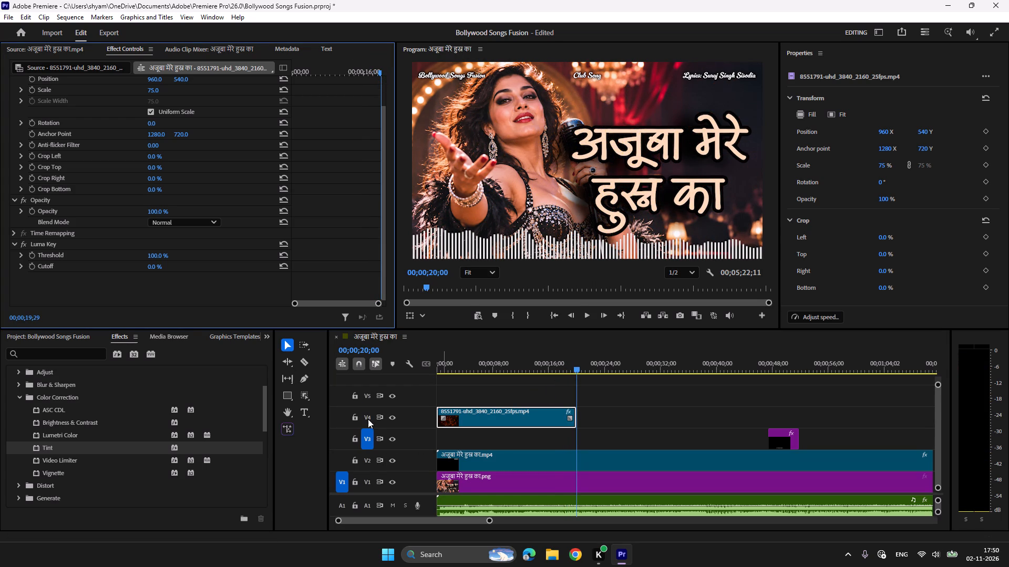
pyautogui.click(368, 438)
pyautogui.click(498, 415)
pyautogui.hotkey('ctrl', 'c')
pyautogui.hotkey('ctrl', 'v')
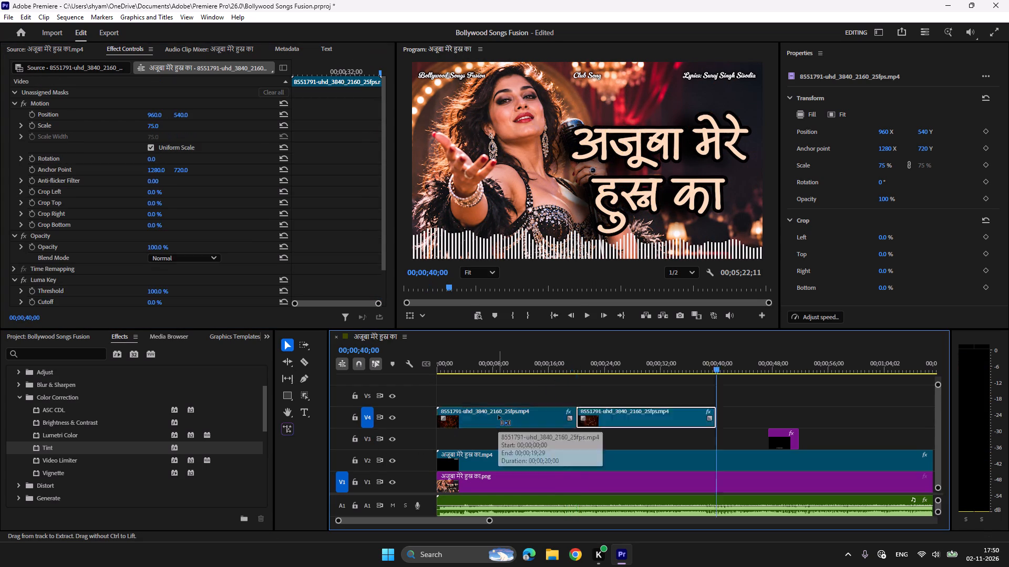
# Play back the join between the two particle clips several times to check how the overlay loops.
pyautogui.click(576, 363)
pyautogui.press('space')
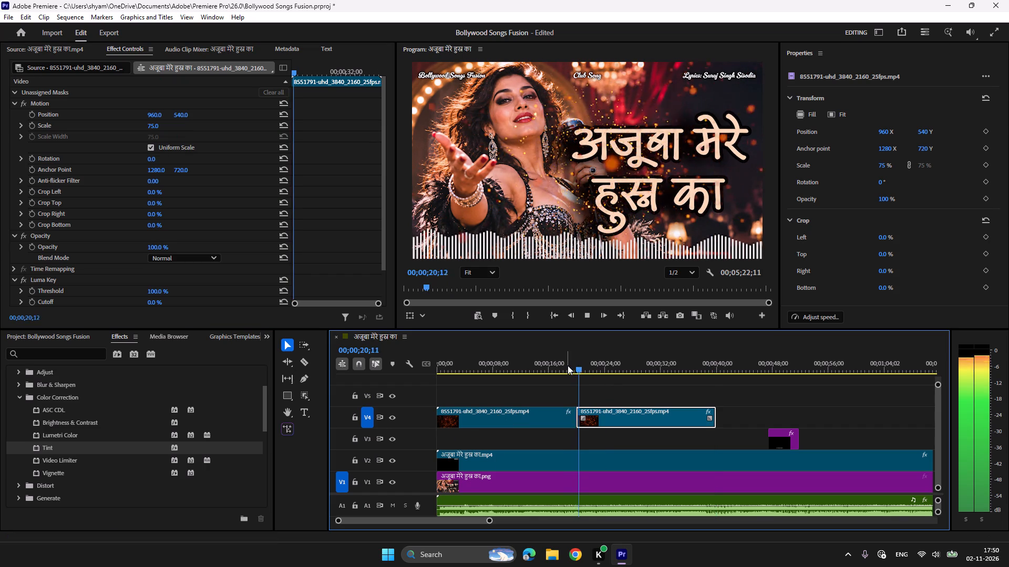
pyautogui.click(568, 365)
pyautogui.press('space')
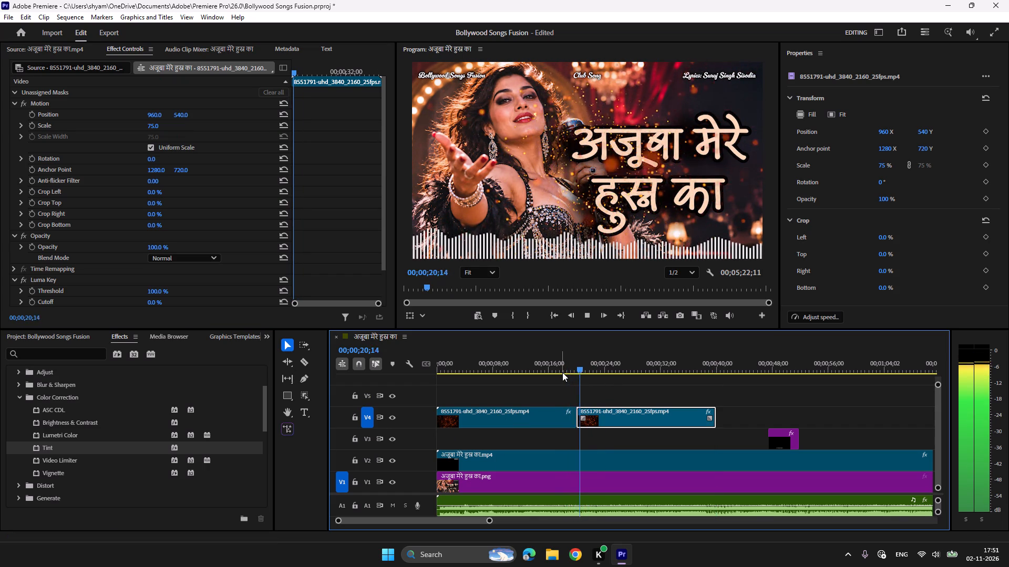
pyautogui.click(562, 372)
pyautogui.press('space')
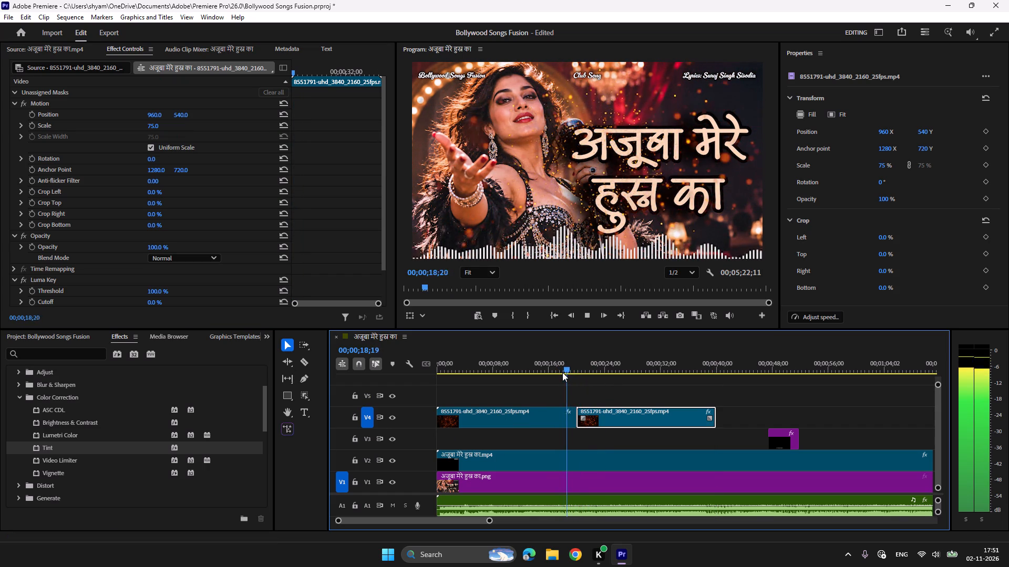
pyautogui.click(563, 372)
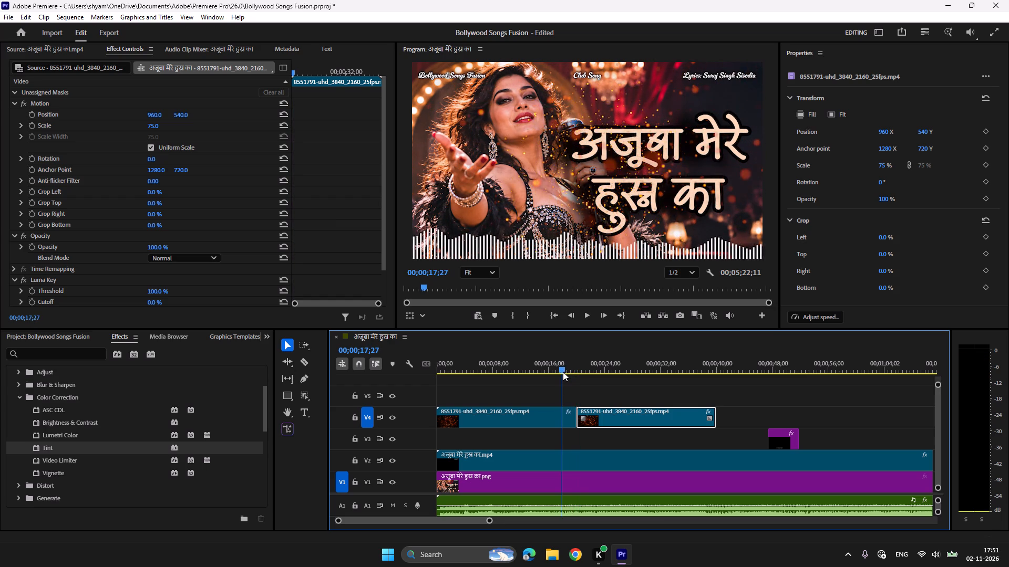
pyautogui.press('space')
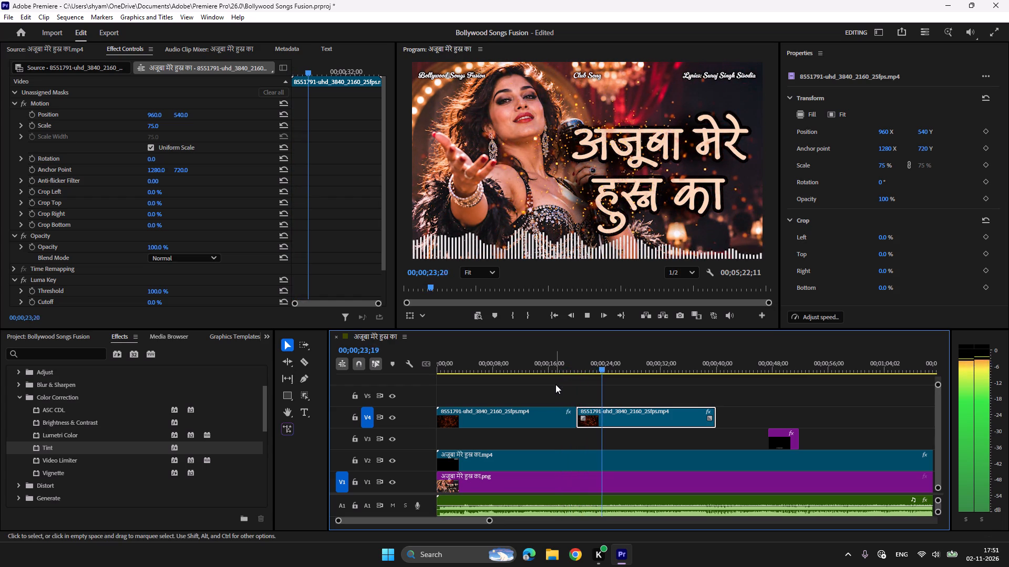
pyautogui.press('space')
# Copy both particle clips and paste the pair eight times on V4 from 00;00;40;00, running past the end of the song.
pyautogui.keyDown('shift'); pyautogui.click(553, 408); pyautogui.keyUp('shift')
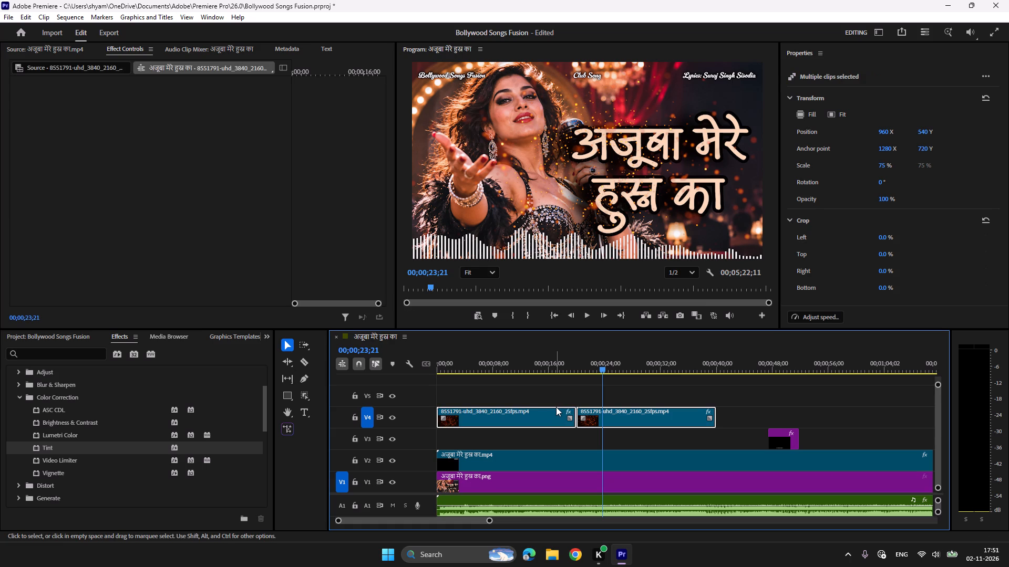
pyautogui.hotkey('ctrl', 'c')
pyautogui.click(711, 366)
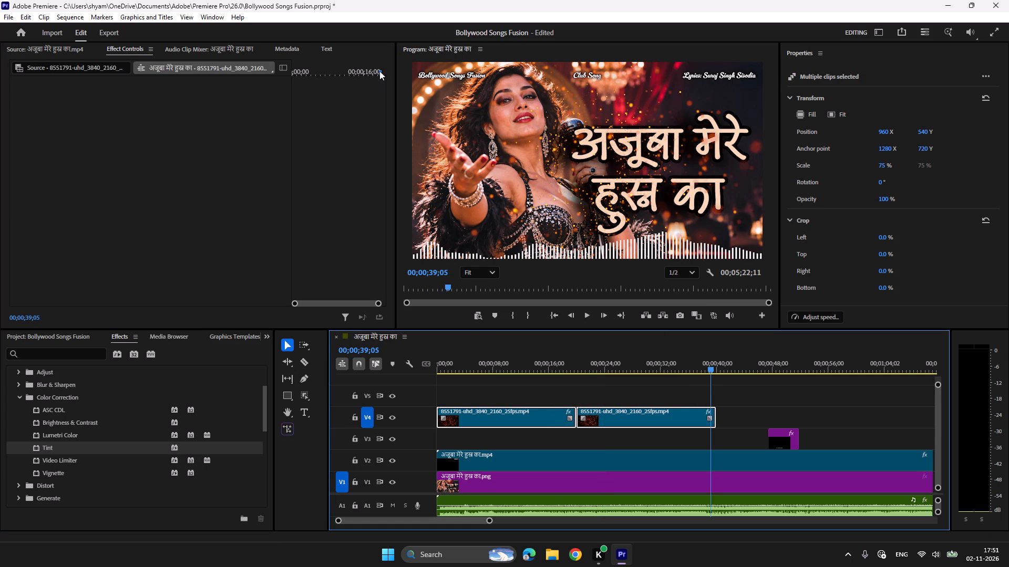
pyautogui.moveTo(379, 70); pyautogui.dragTo(390, 70)
pyautogui.moveTo(713, 369); pyautogui.dragTo(718, 369)
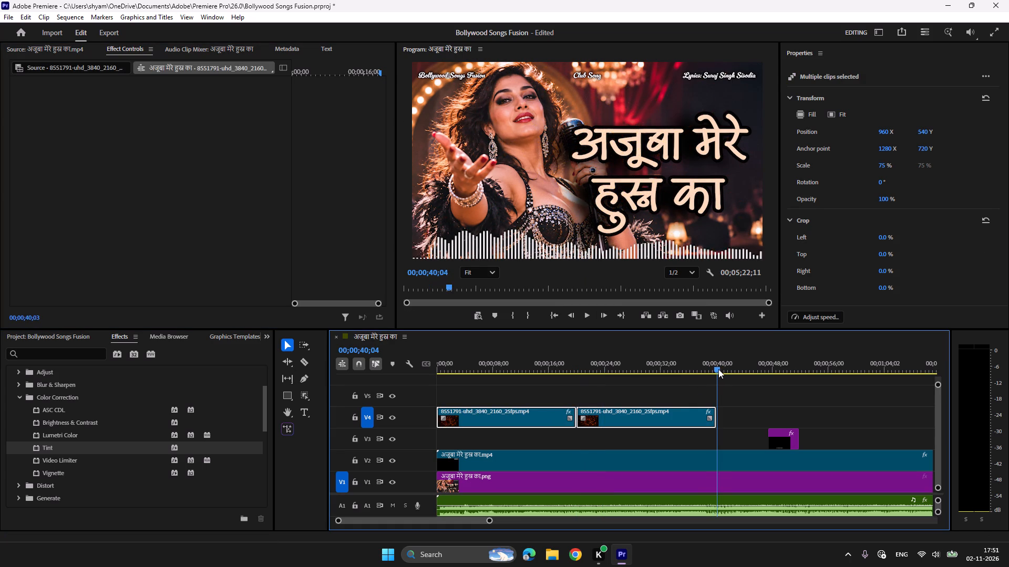
pyautogui.moveTo(718, 369); pyautogui.dragTo(719, 369)
pyautogui.click(719, 369)
pyautogui.press('Right')
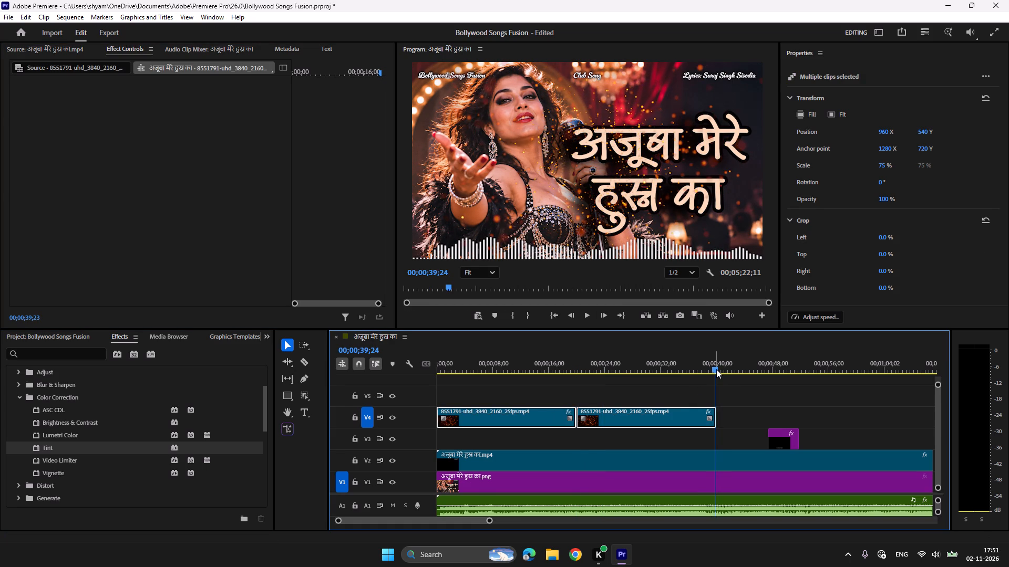
pyautogui.press('Right')
pyautogui.press('Right')
pyautogui.press('Right')
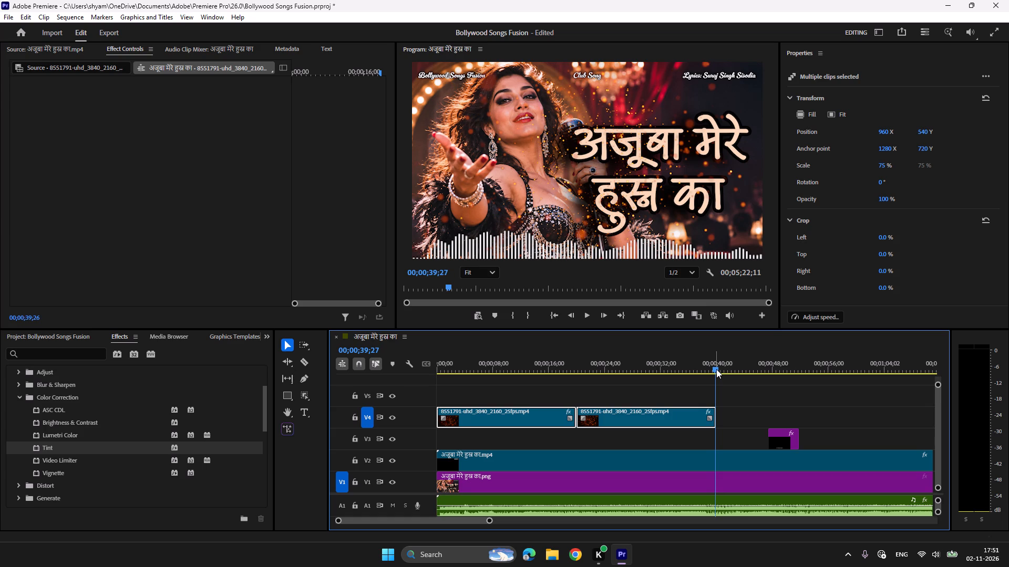
pyautogui.press('Right')
pyautogui.press('Right')
pyautogui.press('Right')
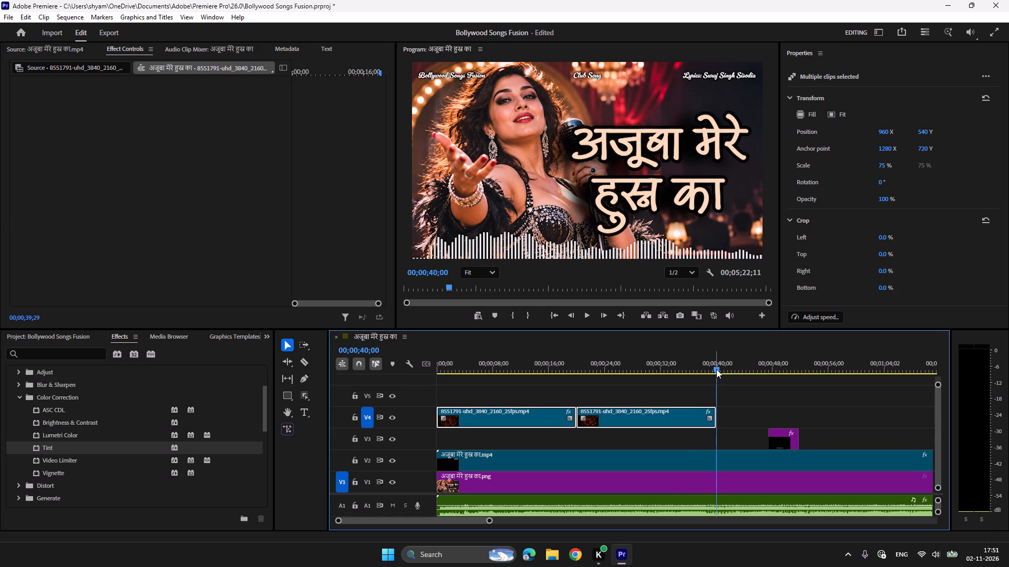
pyautogui.hotkey('ctrl', 'v')
pyautogui.hotkey('ctrl', 'v')
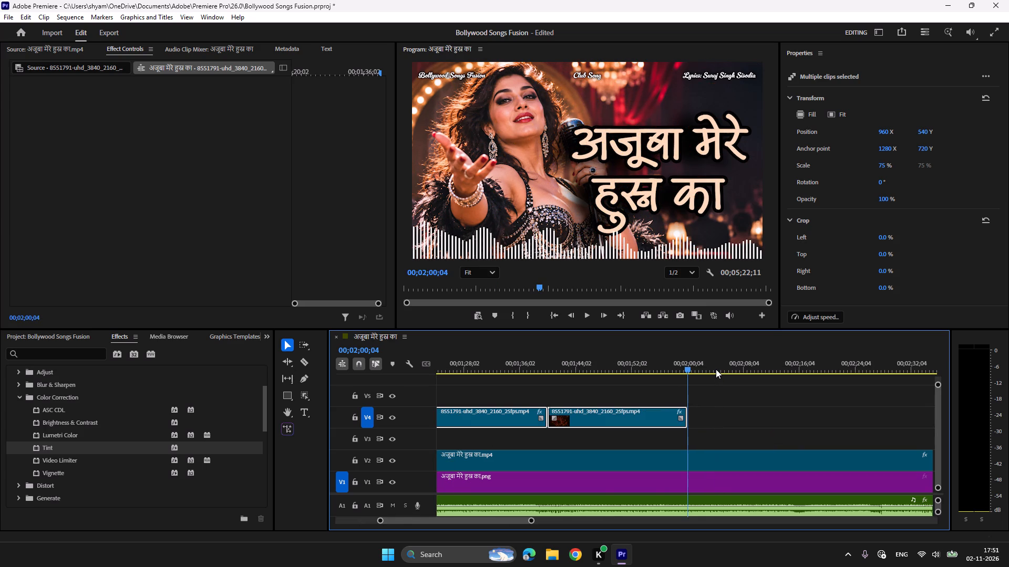
pyautogui.hotkey('ctrl', 'v')
pyautogui.hotkey('ctrl', 'v')
pyautogui.hotkey('ctrl', 'v')
pyautogui.hotkey('ctrl', 'v')
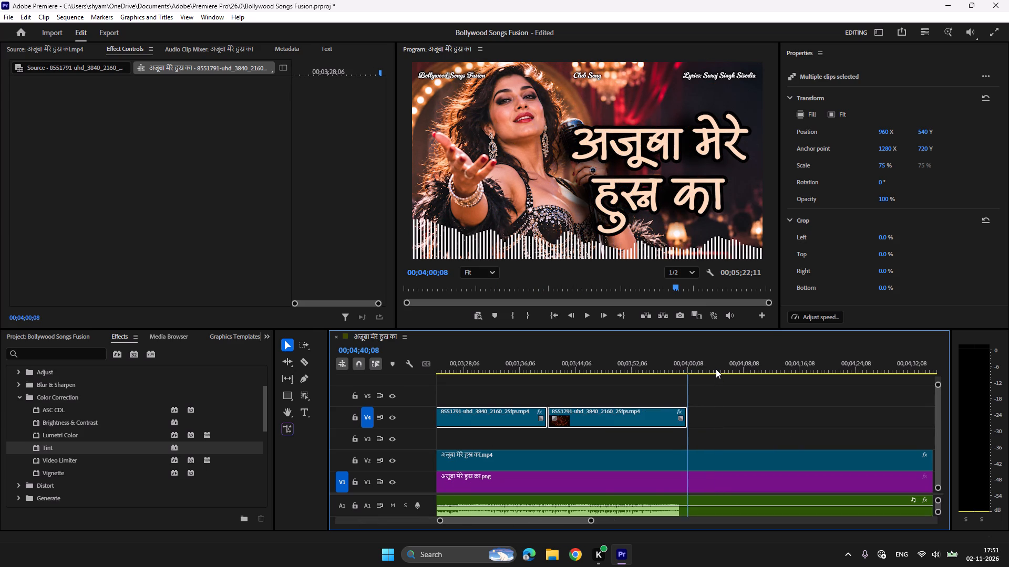
pyautogui.hotkey('ctrl', 'v')
pyautogui.hotkey('ctrl', 'v')
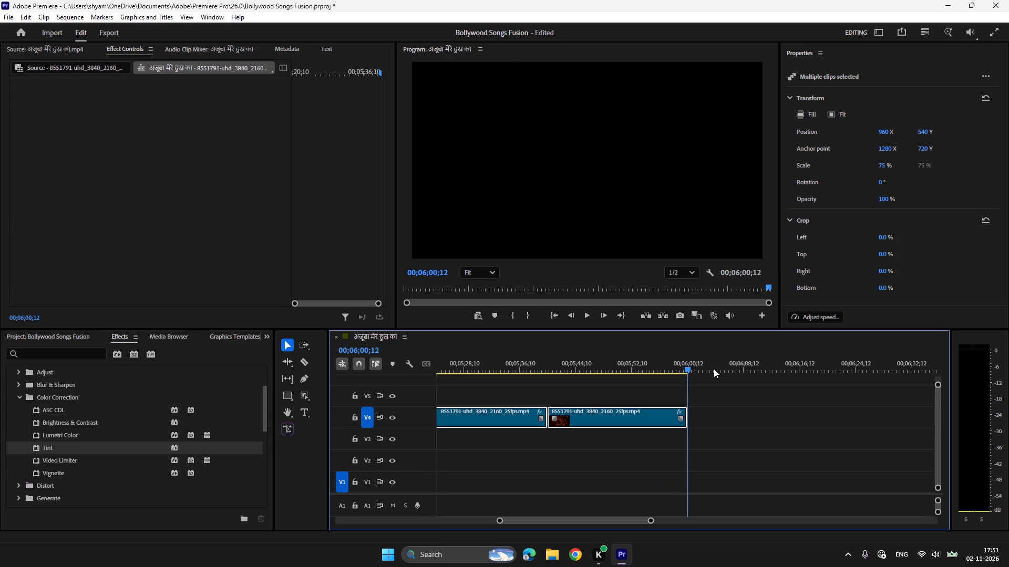
# Delete the surplus last particle clip and trim the remaining final one to the song's end at 00;05;22;11.
pyautogui.moveTo(616, 522); pyautogui.dragTo(605, 522)
pyautogui.click(737, 456)
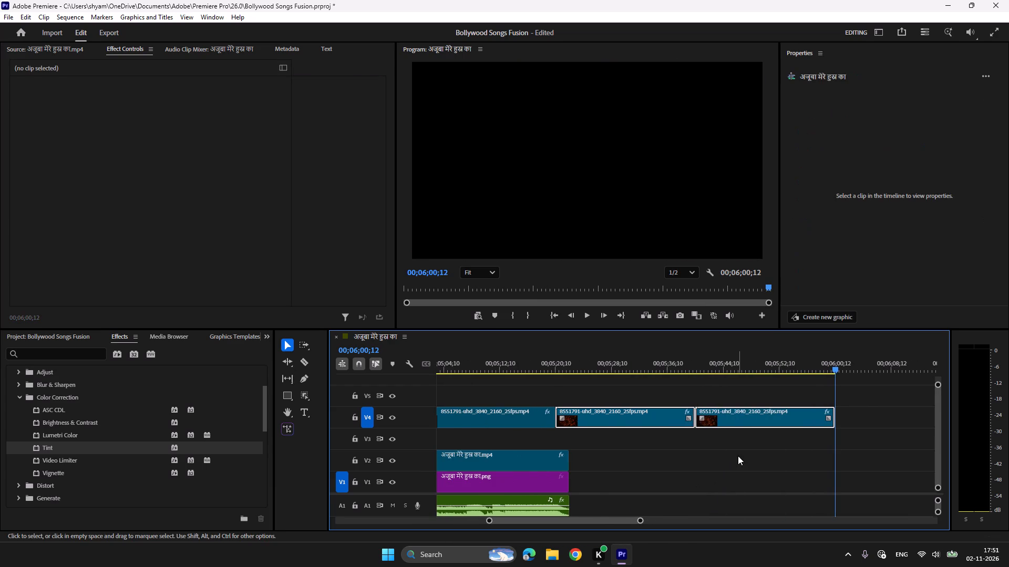
pyautogui.click(776, 423)
pyautogui.press('Delete')
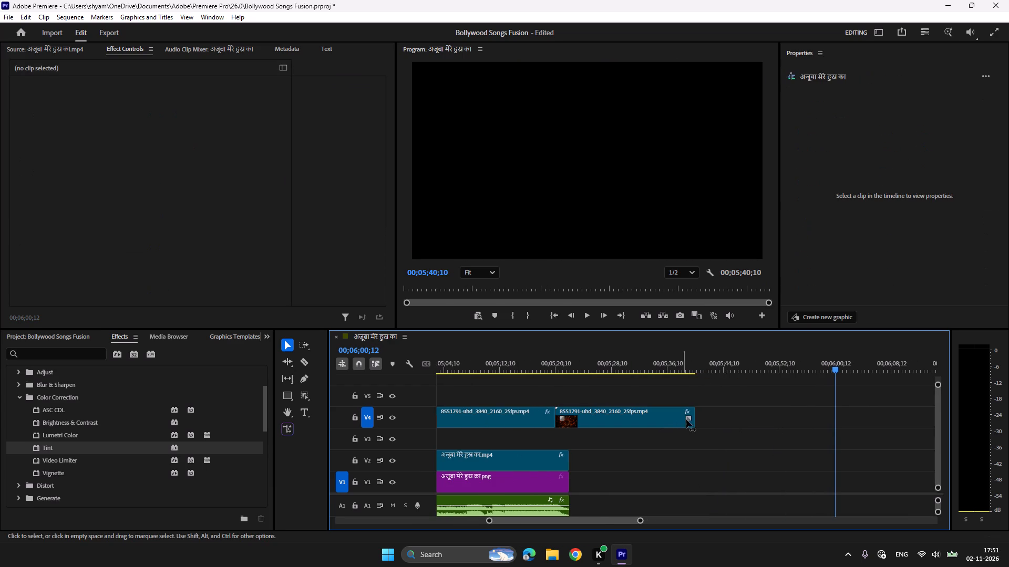
pyautogui.moveTo(695, 412); pyautogui.dragTo(574, 415)
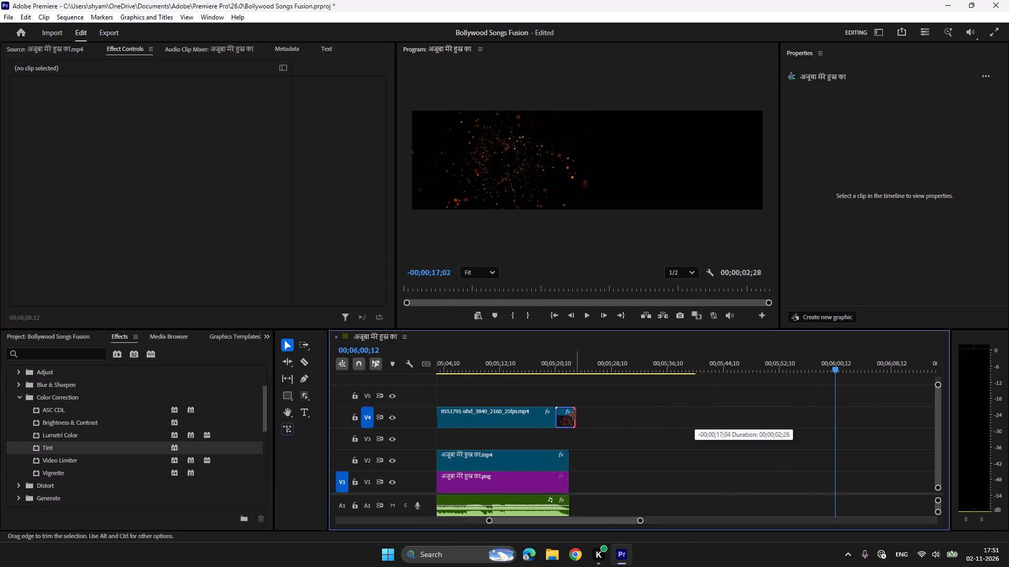
pyautogui.moveTo(574, 415); pyautogui.dragTo(572, 416)
# Play the sequence from the start to check the repeated particle overlay.
pyautogui.moveTo(596, 520); pyautogui.dragTo(388, 522)
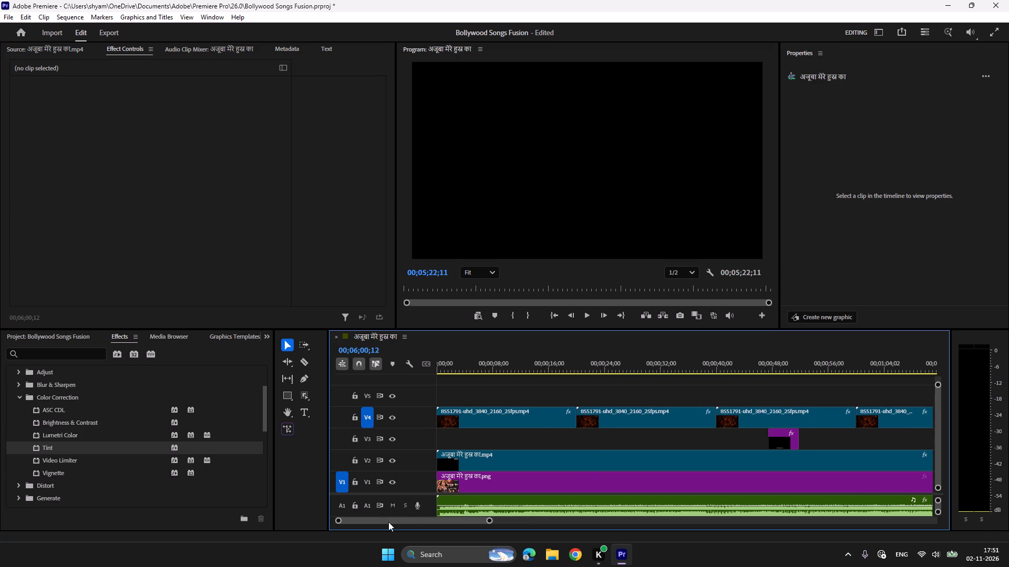
pyautogui.moveTo(388, 522); pyautogui.dragTo(368, 524)
pyautogui.moveTo(446, 362); pyautogui.dragTo(406, 370)
pyautogui.press('space')
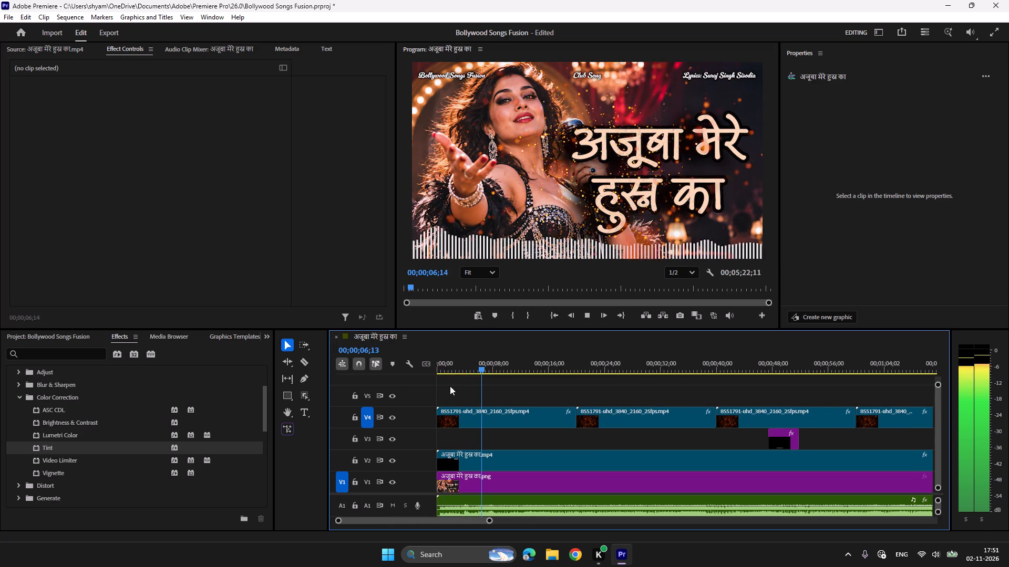
pyautogui.press('space')
# Set the Scale of the first particle clip on V4 to 100 and preview it.
pyautogui.click(514, 418)
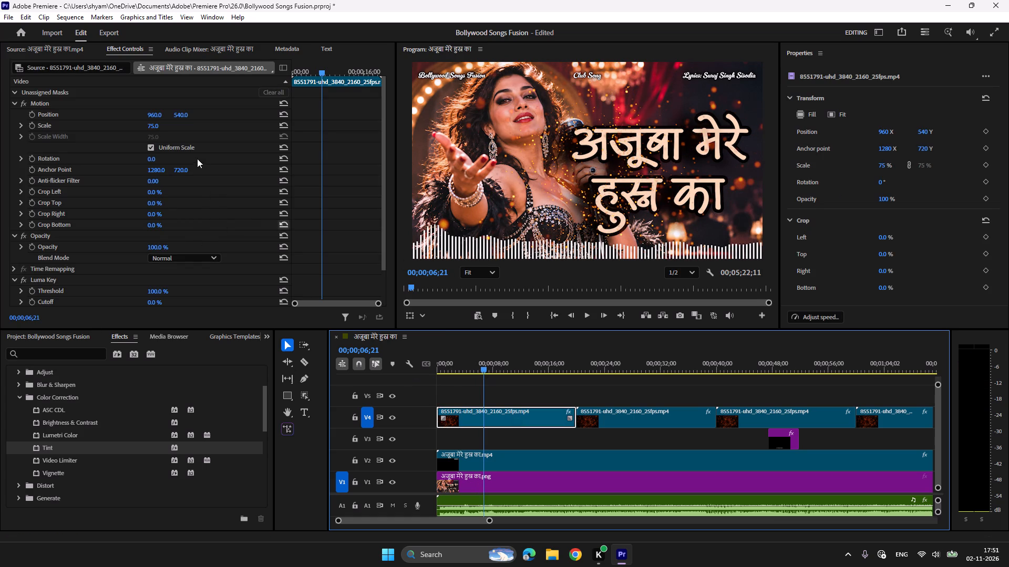
pyautogui.click(155, 126)
pyautogui.write('100')
pyautogui.press('Return')
pyautogui.press('space')
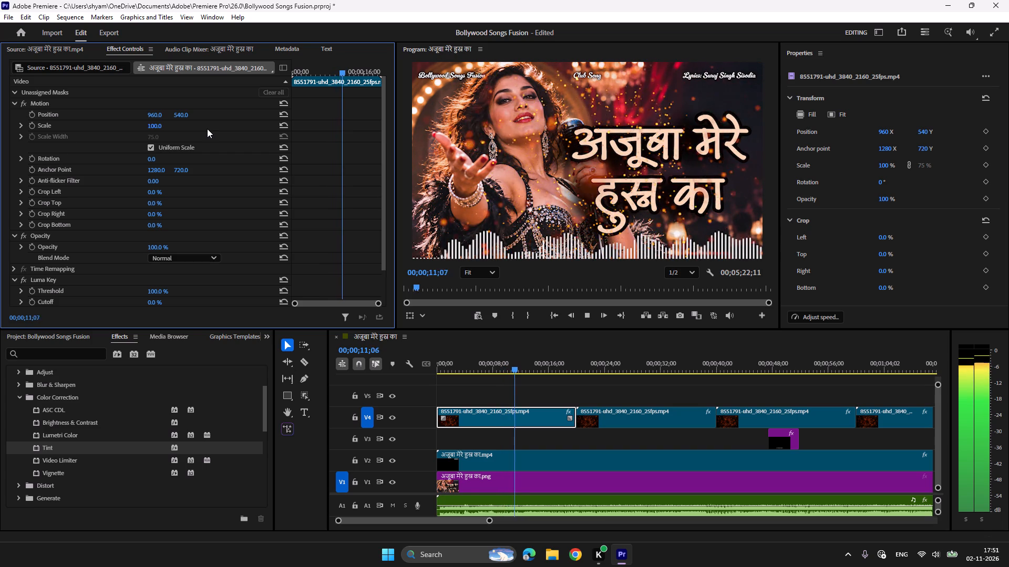
pyautogui.press('space')
# Lock video tracks V3, V2 and V1 and audio track A1.
pyautogui.click(351, 442)
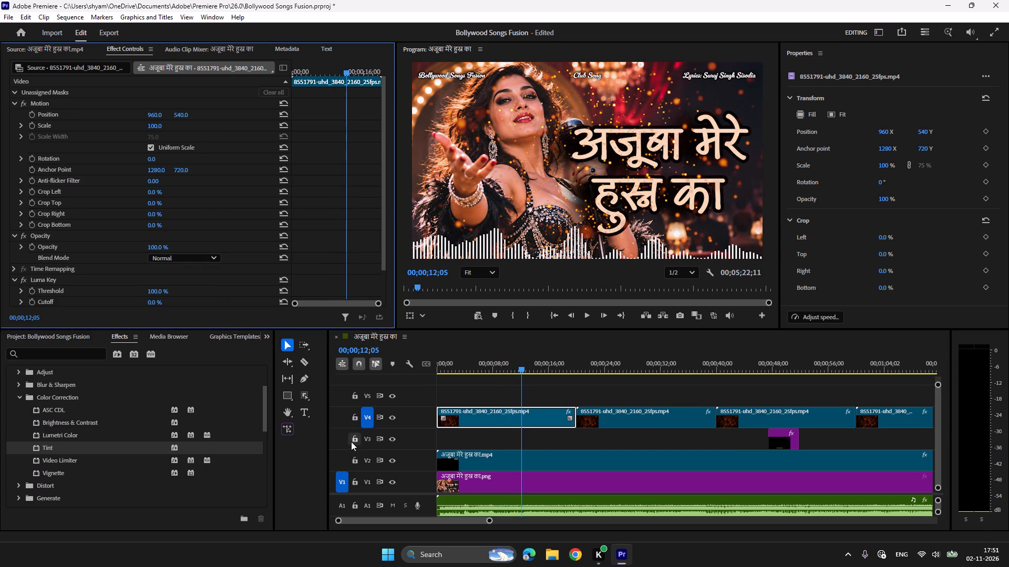
pyautogui.click(355, 465)
pyautogui.click(357, 480)
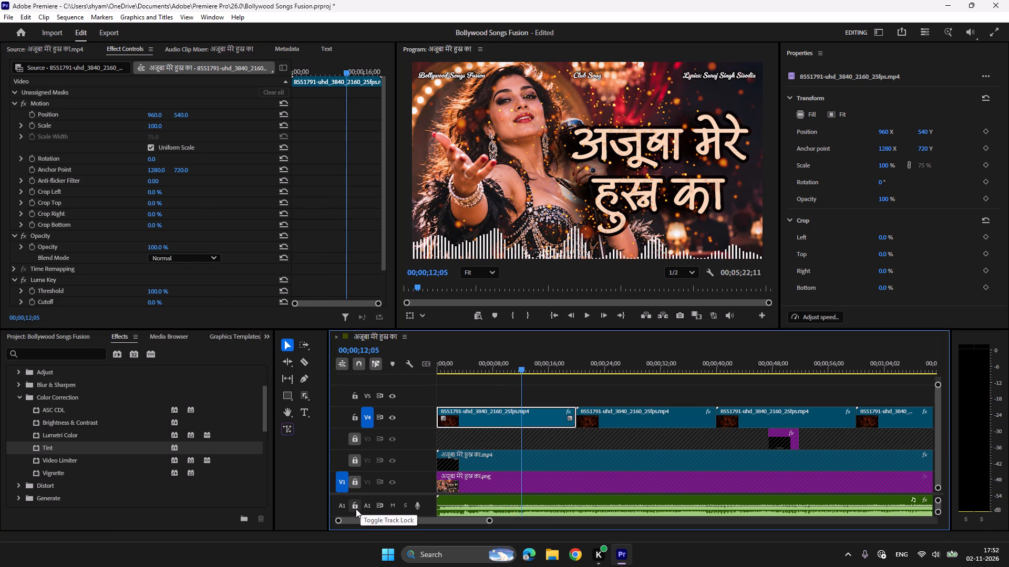
pyautogui.click(356, 509)
# Copy the first V4 particle clip's attributes, paste only Motion without effects onto the other V4 particle clips, and preview the result.
pyautogui.hotkey('ctrl', 'a')
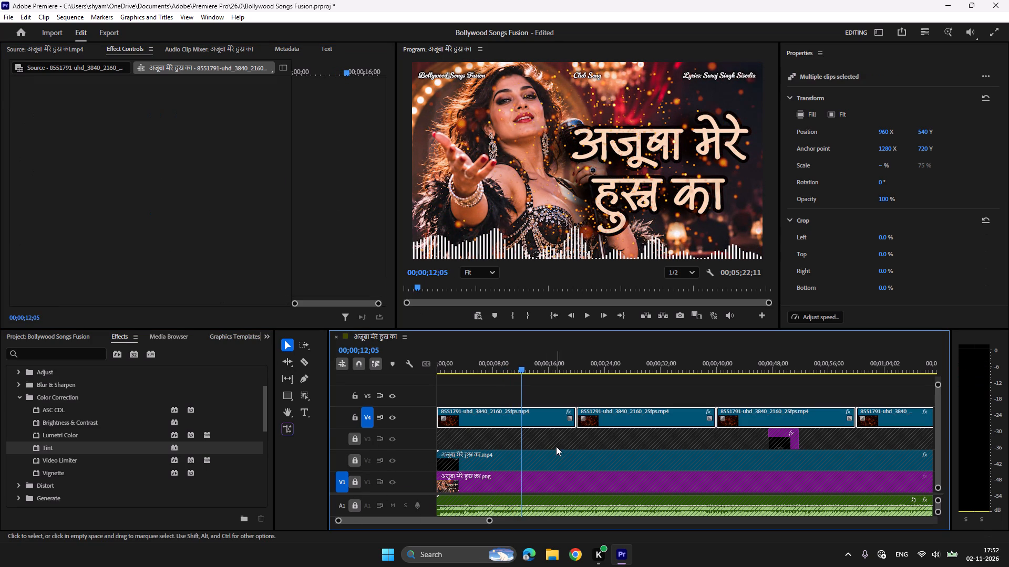
pyautogui.keyDown('shift'); pyautogui.click(523, 415); pyautogui.keyUp('shift')
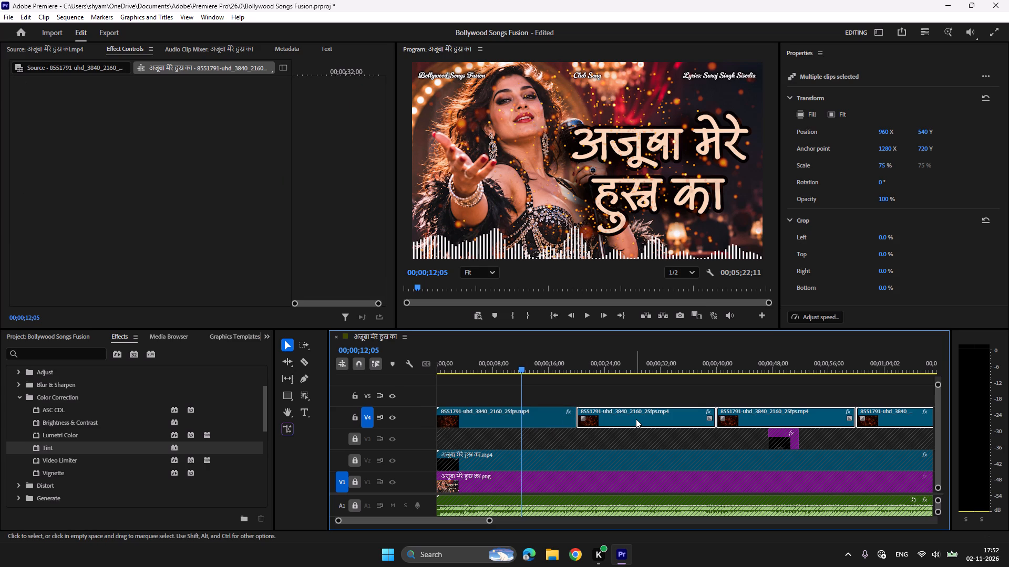
pyautogui.click(555, 414)
pyautogui.rightClick(533, 414)
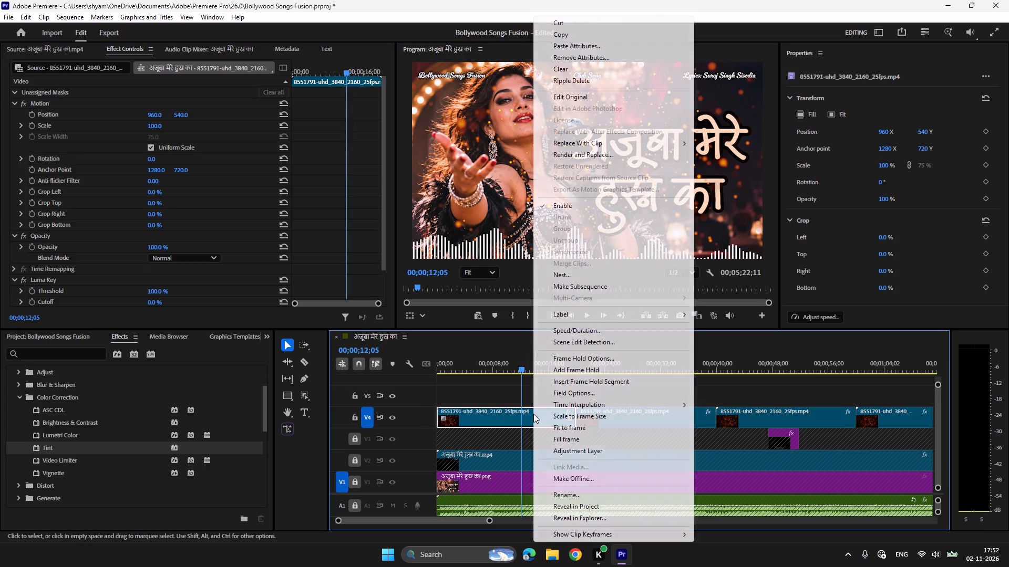
pyautogui.click(570, 37)
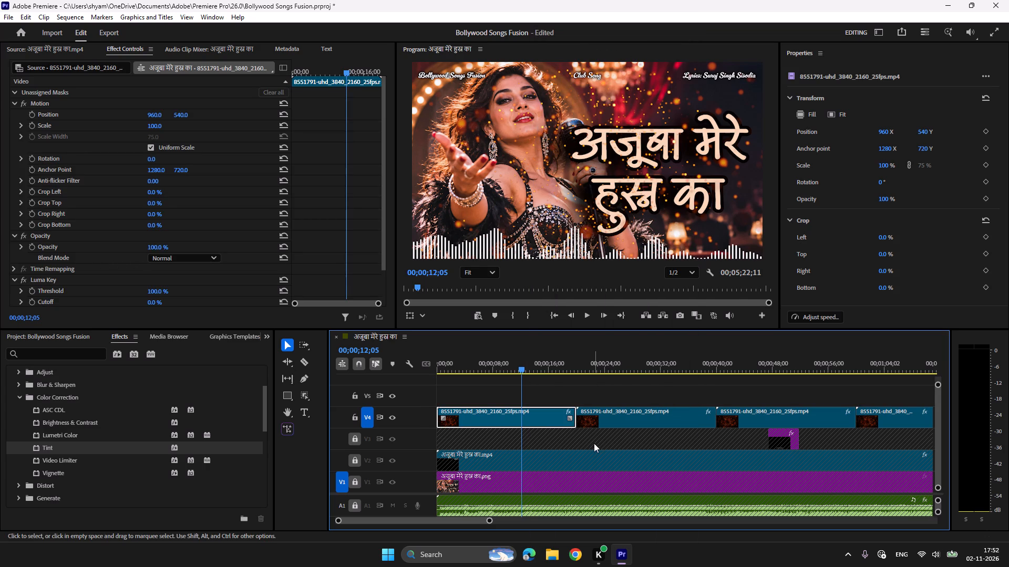
pyautogui.hotkey('ctrl', 'a')
pyautogui.keyDown('shift'); pyautogui.click(538, 419); pyautogui.keyUp('shift')
pyautogui.rightClick(636, 419)
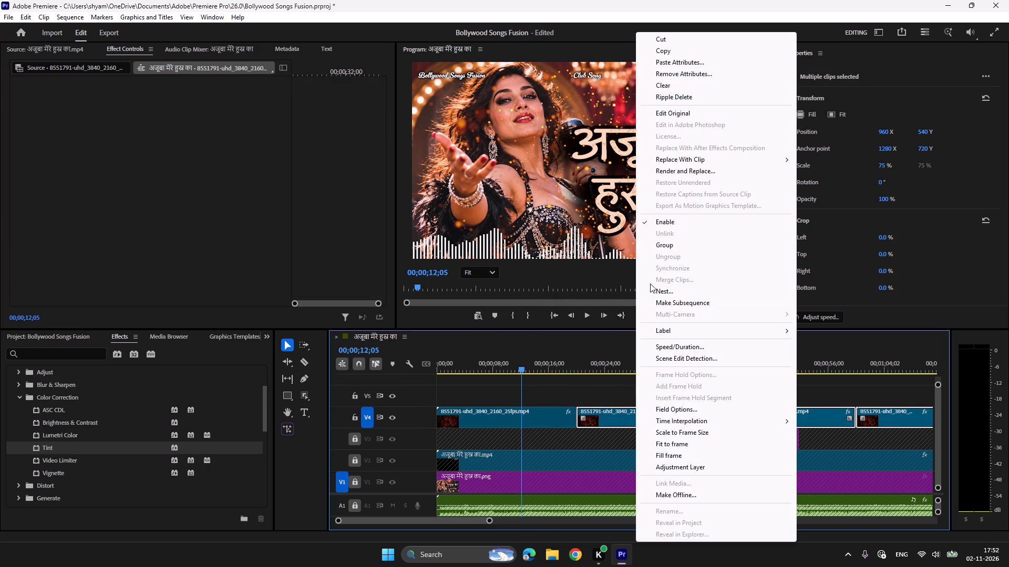
pyautogui.click(684, 62)
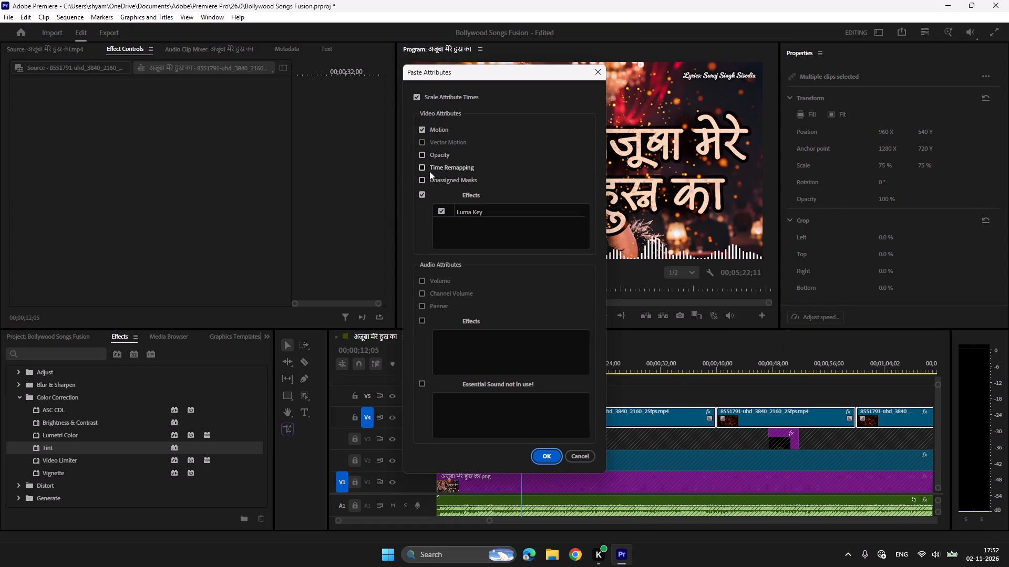
pyautogui.click(422, 194)
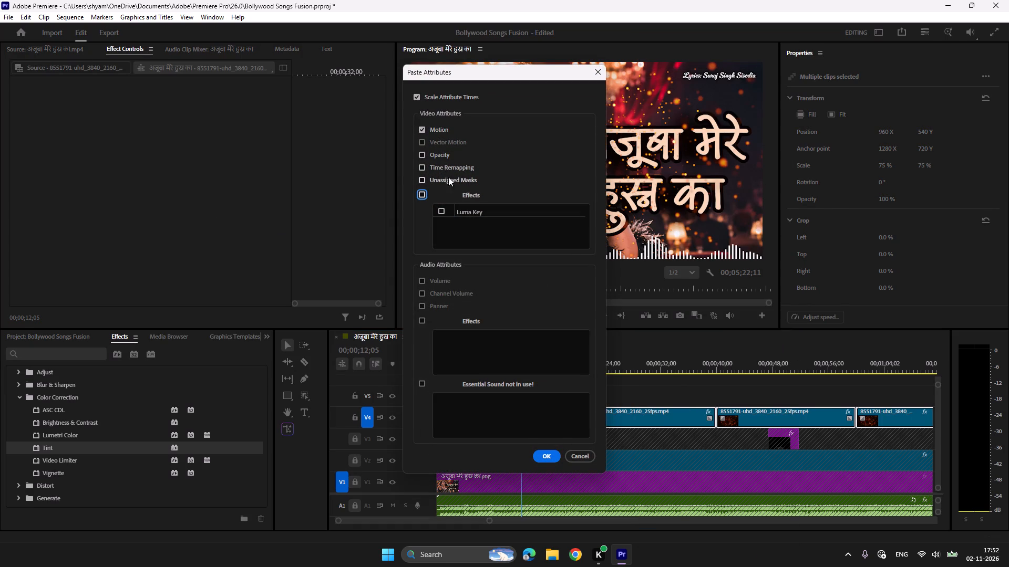
pyautogui.click(546, 453)
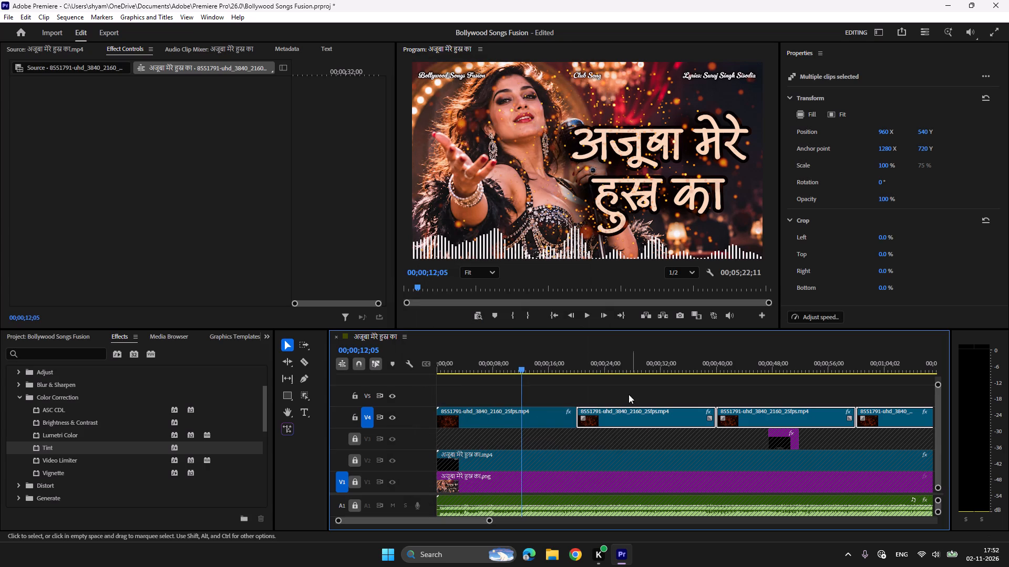
pyautogui.click(627, 370)
pyautogui.press('space')
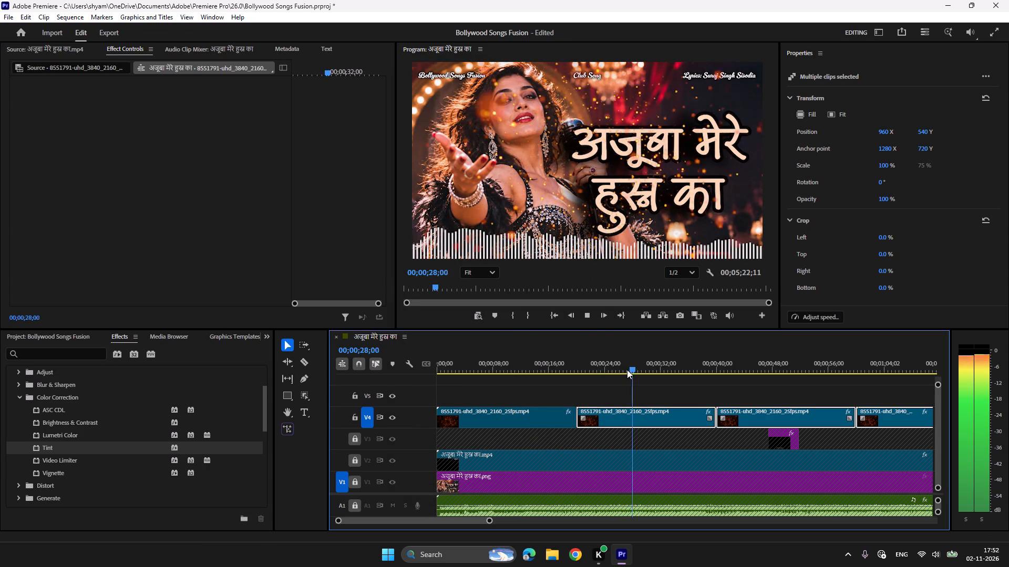
# Unlock tracks V3, V2, V1 and A1, and make V3 the targeted track instead of V4.
pyautogui.click(355, 438)
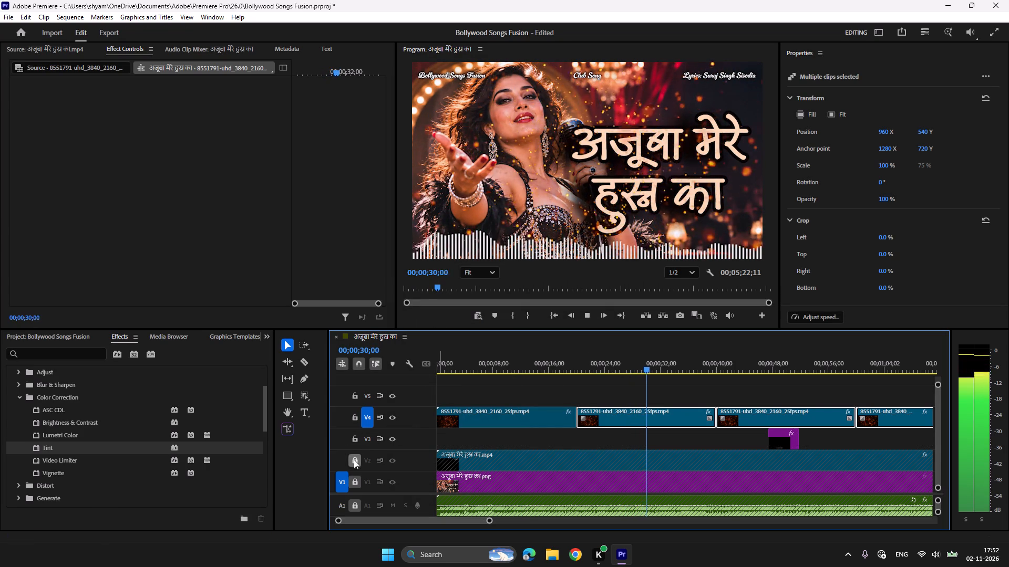
pyautogui.click(353, 459)
pyautogui.click(354, 477)
pyautogui.click(356, 501)
pyautogui.click(359, 437)
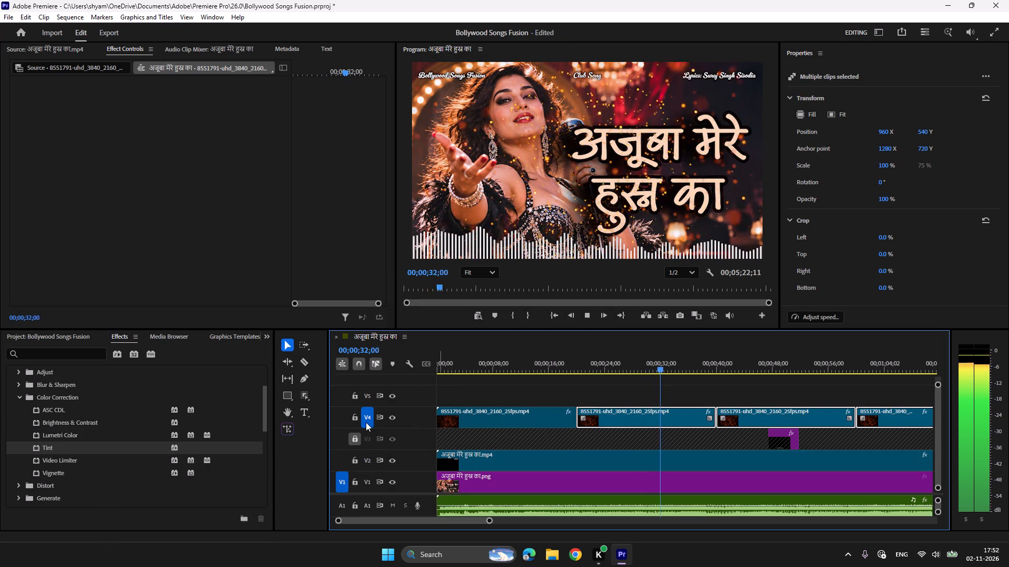
pyautogui.click(354, 440)
pyautogui.click(368, 437)
pyautogui.click(366, 425)
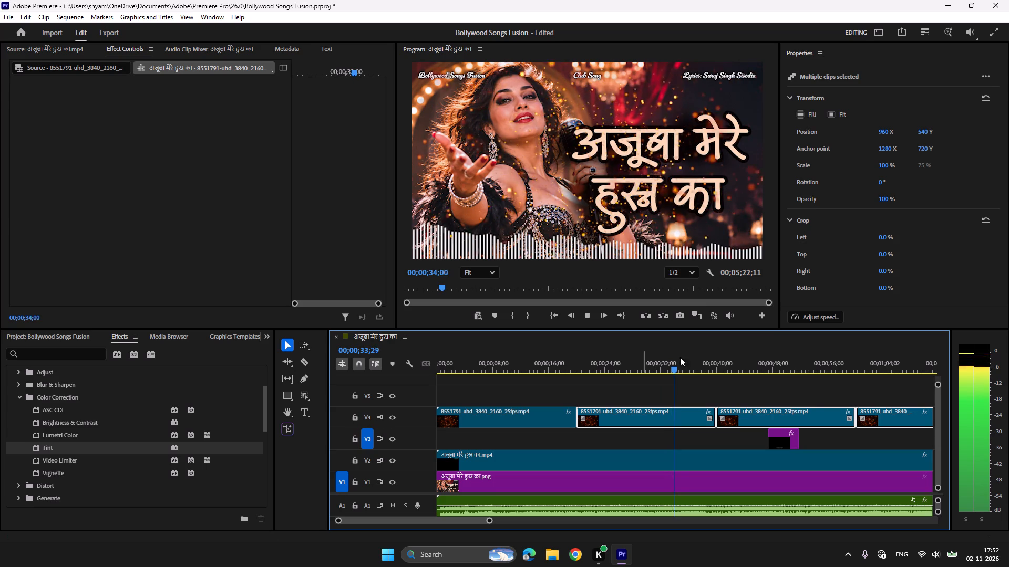
pyautogui.click(648, 392)
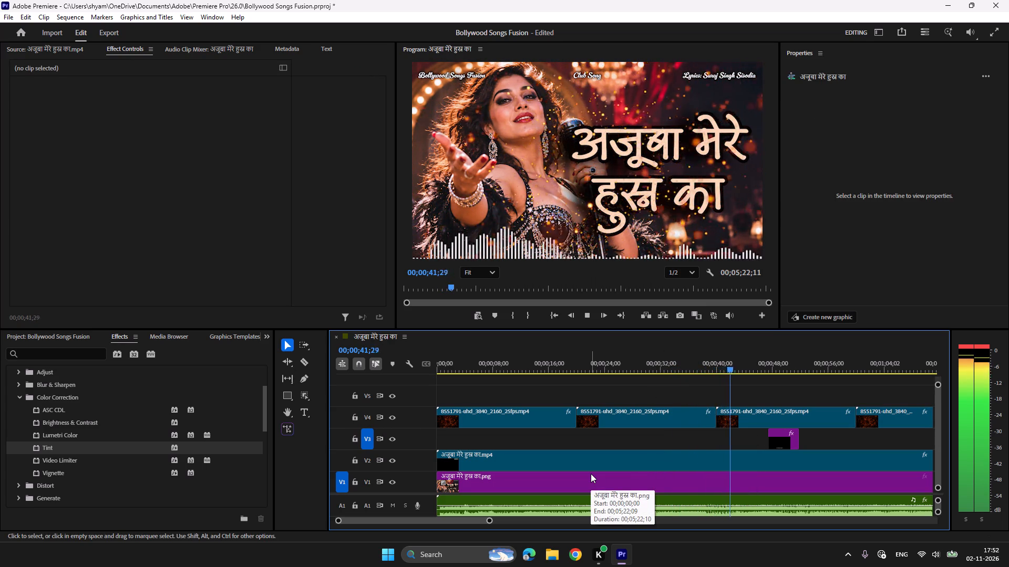
# Find where the first sung line begins and move the V3 lyric text clip to start at 00;00;42;10.
pyautogui.press('space')
pyautogui.scroll(-5, 654, 449)
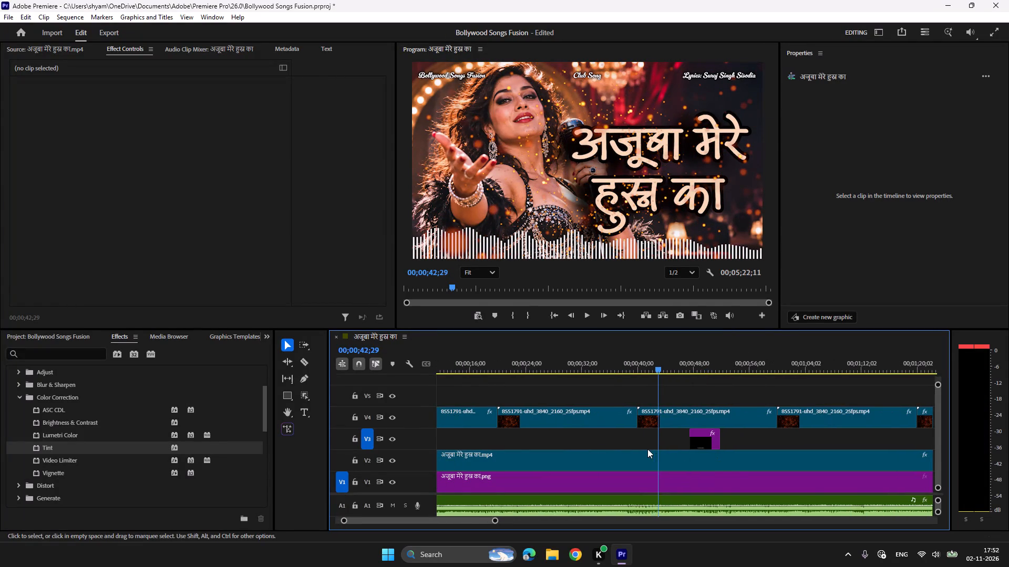
pyautogui.scroll(-2, 647, 449)
pyautogui.click(619, 361)
pyautogui.press('space')
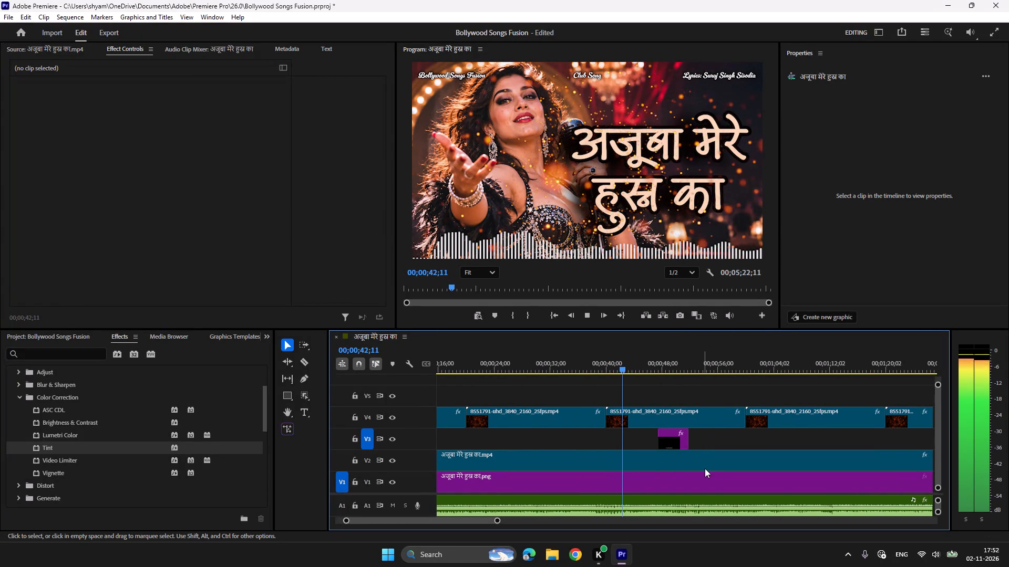
pyautogui.press('space')
pyautogui.click(619, 367)
pyautogui.press('space')
pyautogui.press('space')
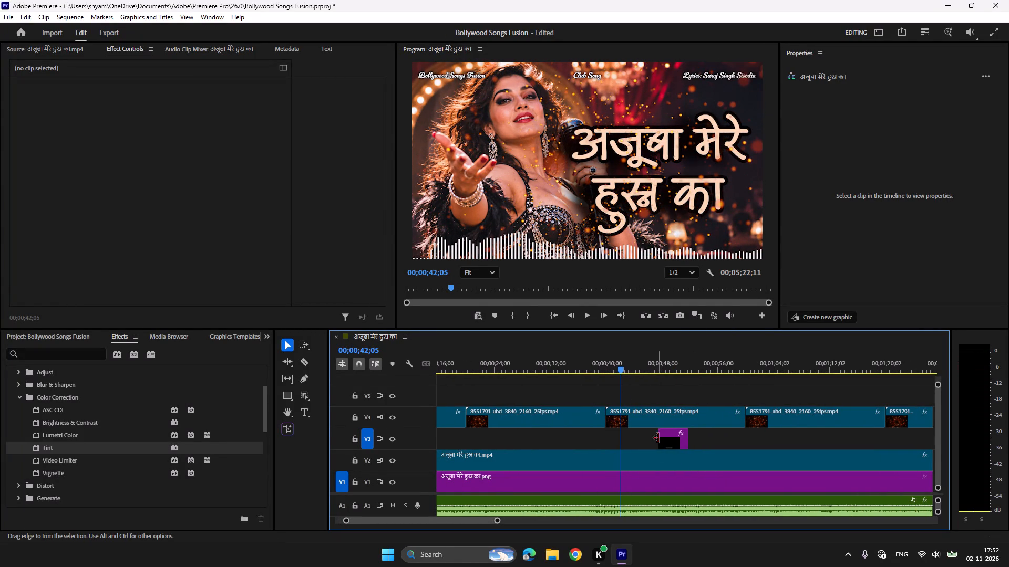
pyautogui.press('space')
pyautogui.press('space')
pyautogui.moveTo(672, 435); pyautogui.dragTo(641, 434)
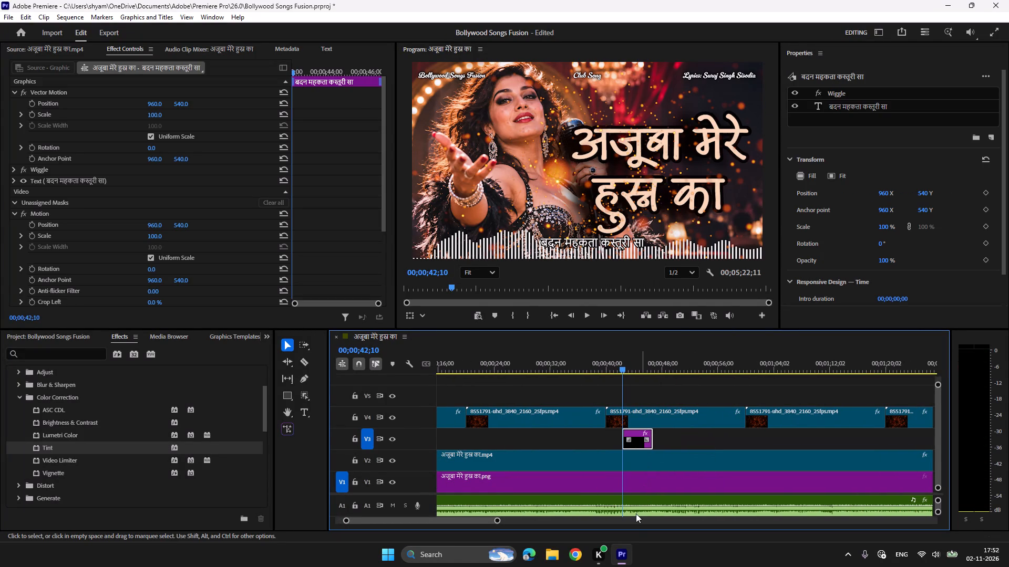
# In File Explorer's Bollywood Songs folder, rename New Text Document (2).txt as 280. अजूबा मेरे हुस्न का.
pyautogui.click(557, 558)
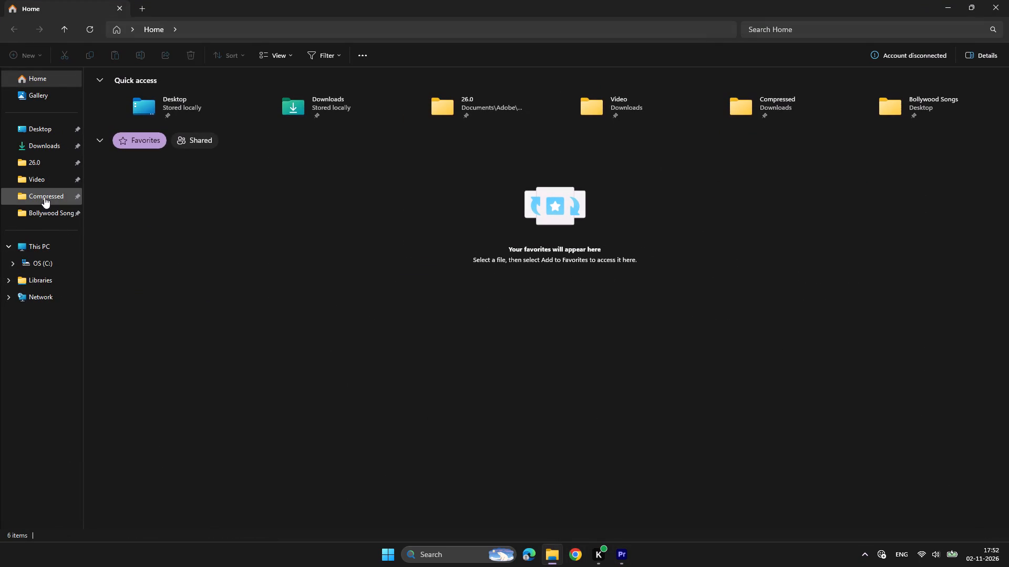
pyautogui.click(45, 212)
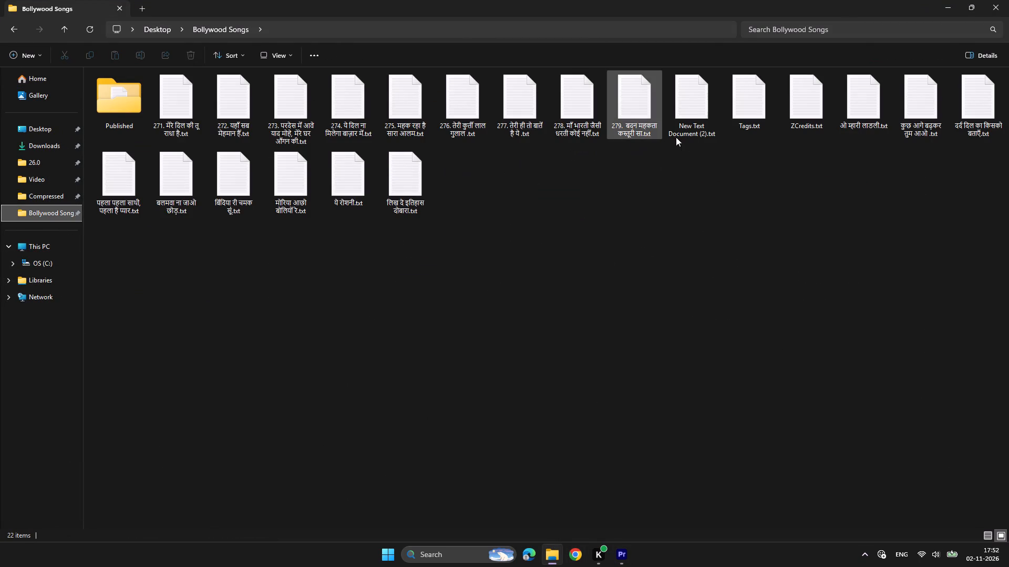
pyautogui.click(682, 136)
pyautogui.click(696, 134)
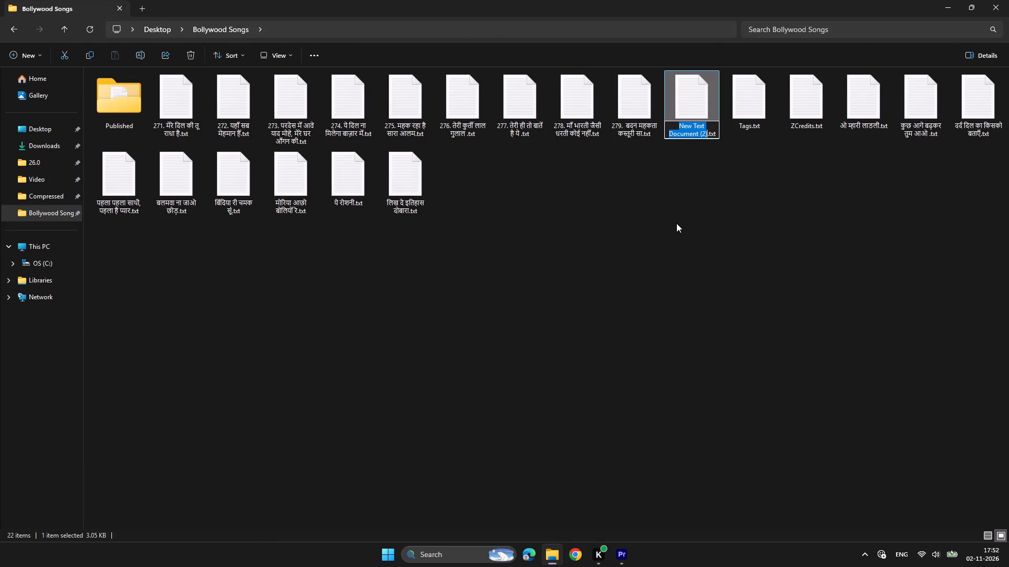
pyautogui.write('280.')
pyautogui.press('space')
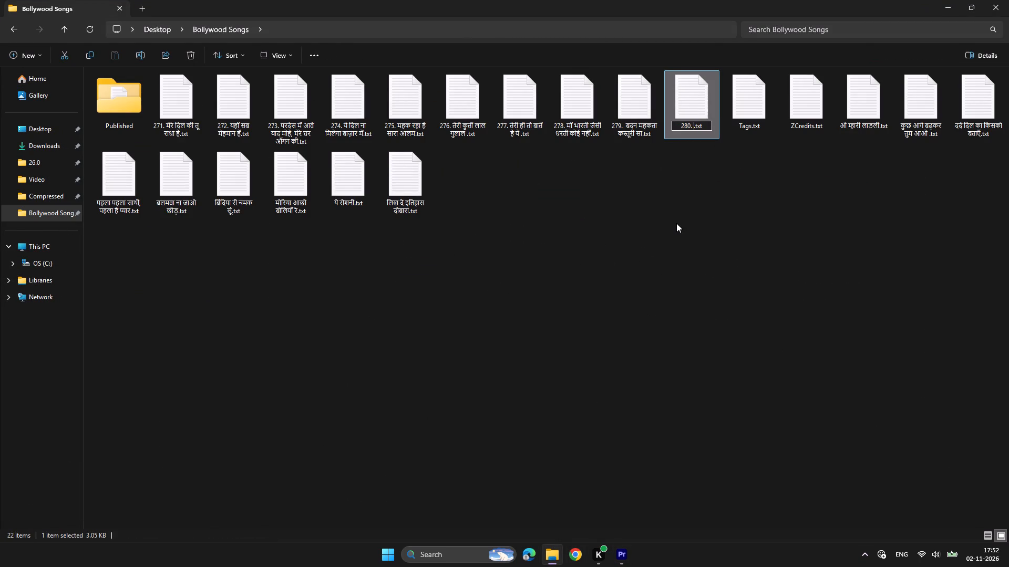
pyautogui.press('super+v')
pyautogui.click(809, 215)
pyautogui.hotkey('ctrl', 'v')
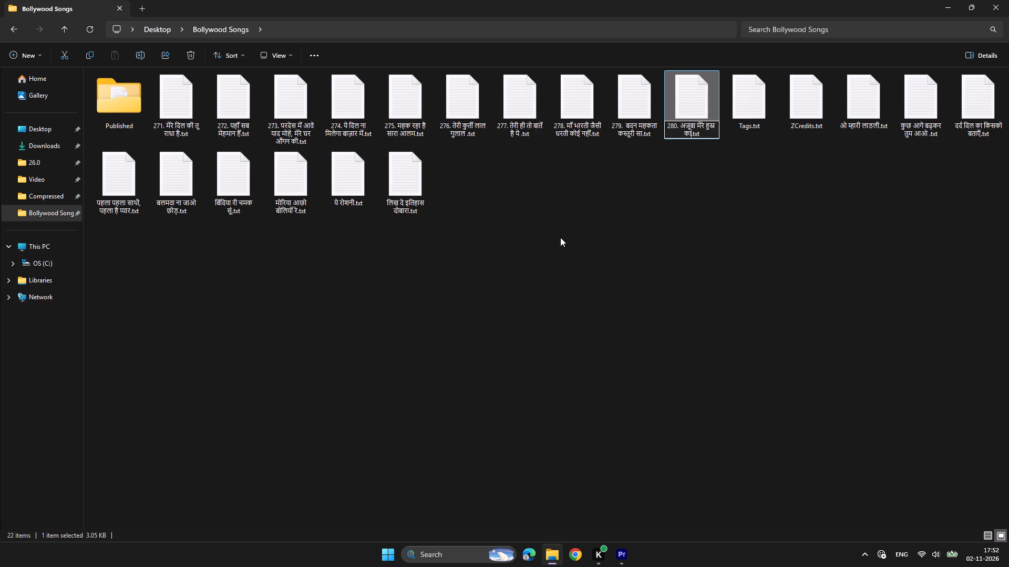
pyautogui.click(560, 237)
# Open the renamed lyrics file, copy the word अजूबा, and replace the V3 lyric clip's text with it in Premiere Pro.
pyautogui.doubleClick(685, 92)
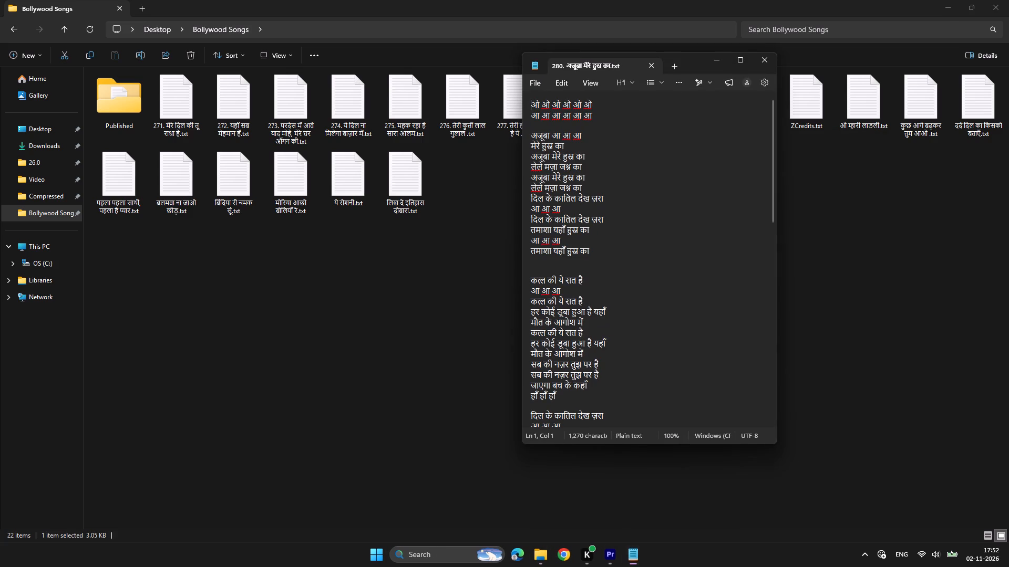
pyautogui.scroll(5, 676, 293)
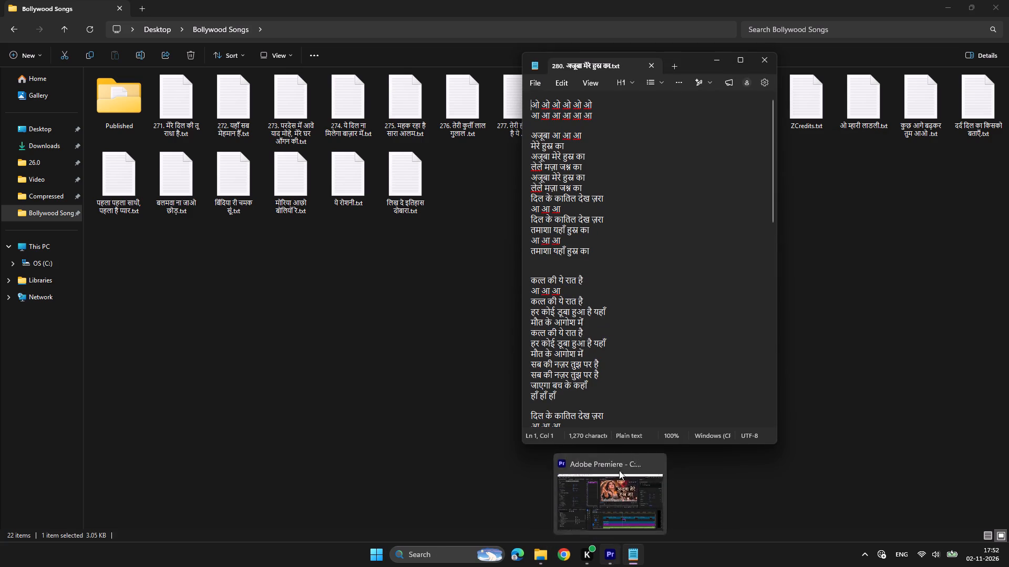
pyautogui.moveTo(550, 132); pyautogui.dragTo(519, 132)
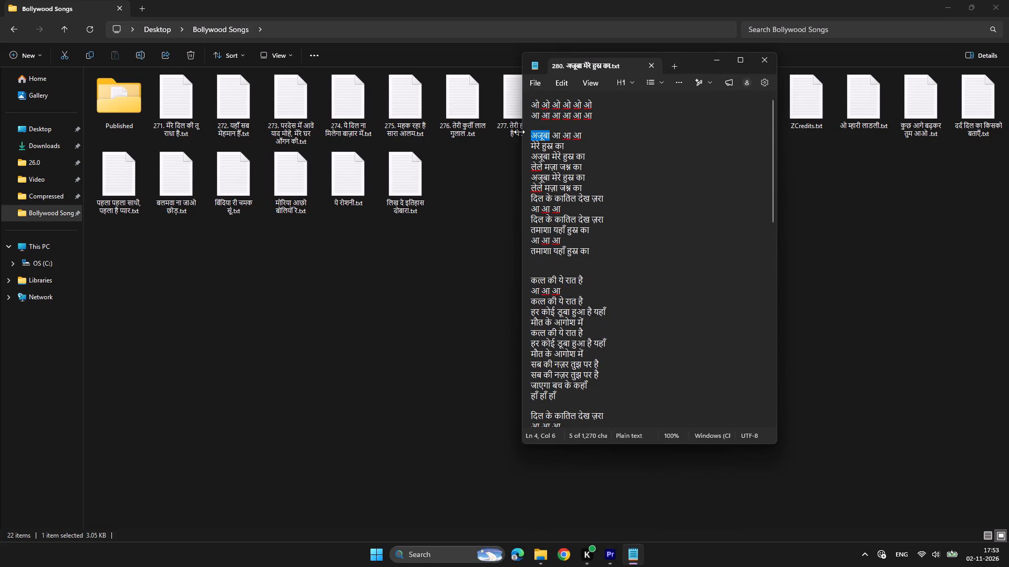
pyautogui.hotkey('ctrl', 'c')
pyautogui.click(610, 548)
pyautogui.click(639, 365)
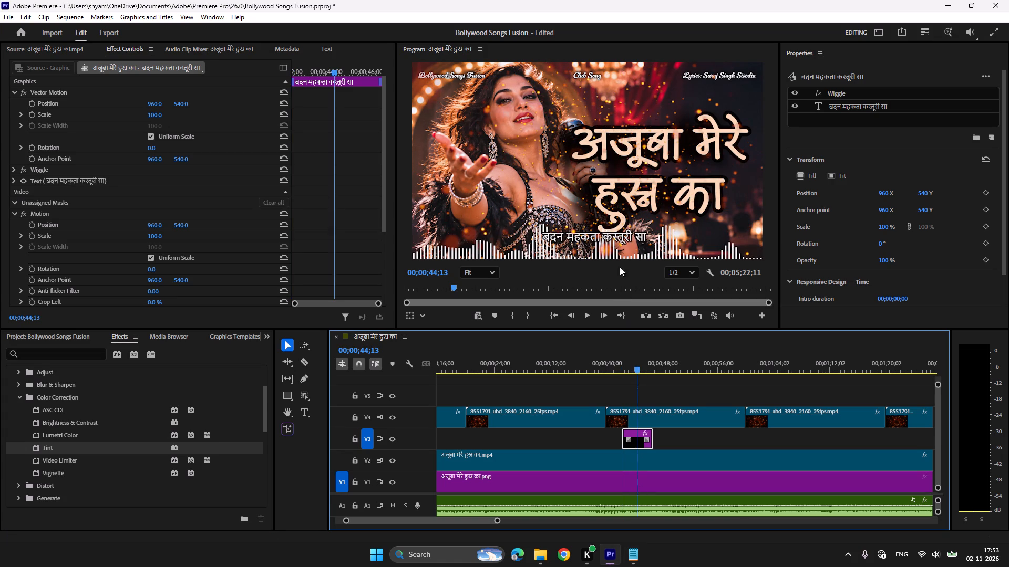
pyautogui.press('t')
pyautogui.click(596, 238)
pyautogui.hotkey('ctrl', 'a')
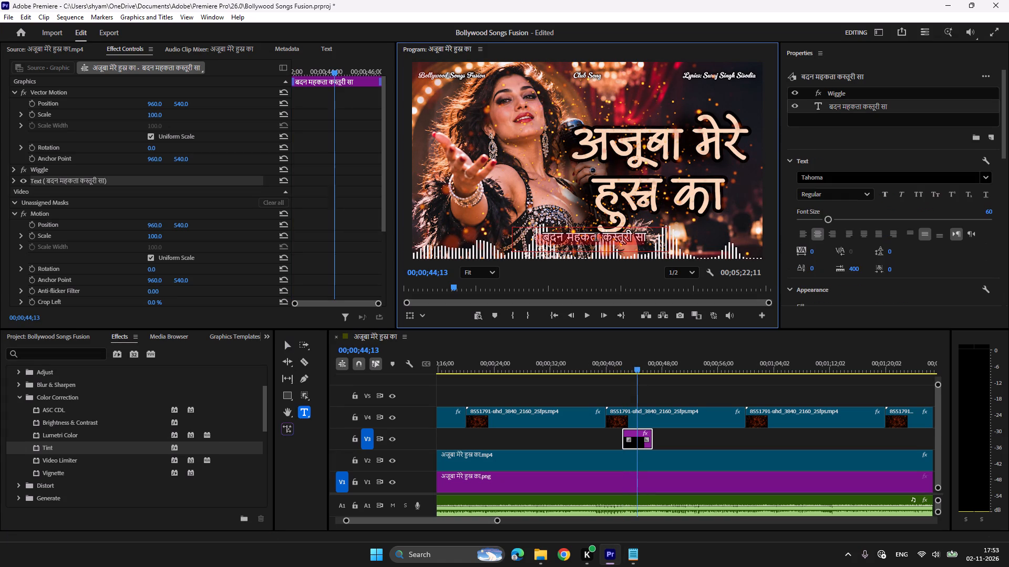
pyautogui.hotkey('ctrl', 'v')
# Listen for the next sung line and place a copy of the अजूबा text clip on V3 at about 00;00;48.
pyautogui.click(623, 363)
pyautogui.press('space')
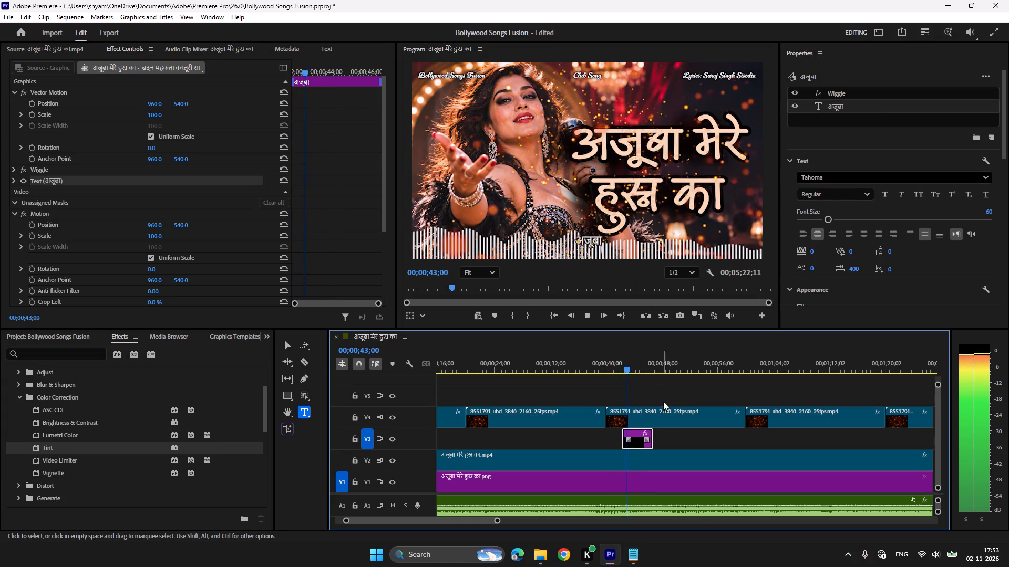
pyautogui.press('space')
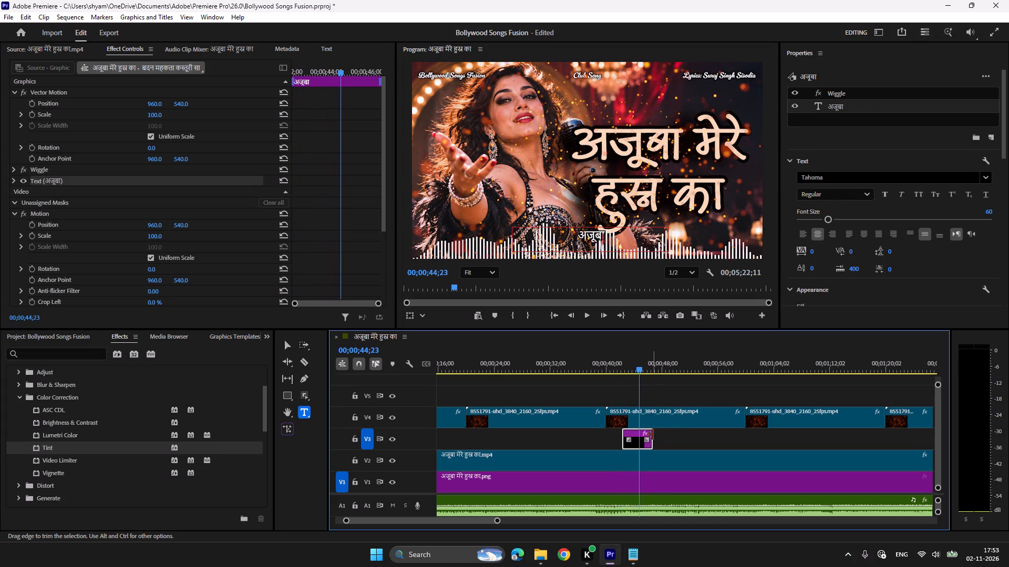
pyautogui.press('space')
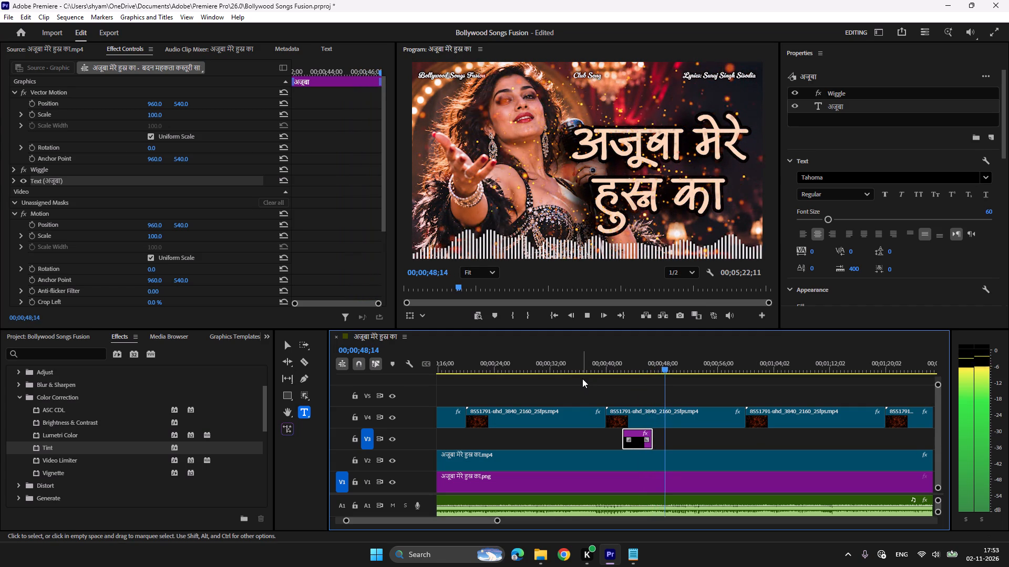
pyautogui.press('space')
pyautogui.click(656, 363)
pyautogui.press('space')
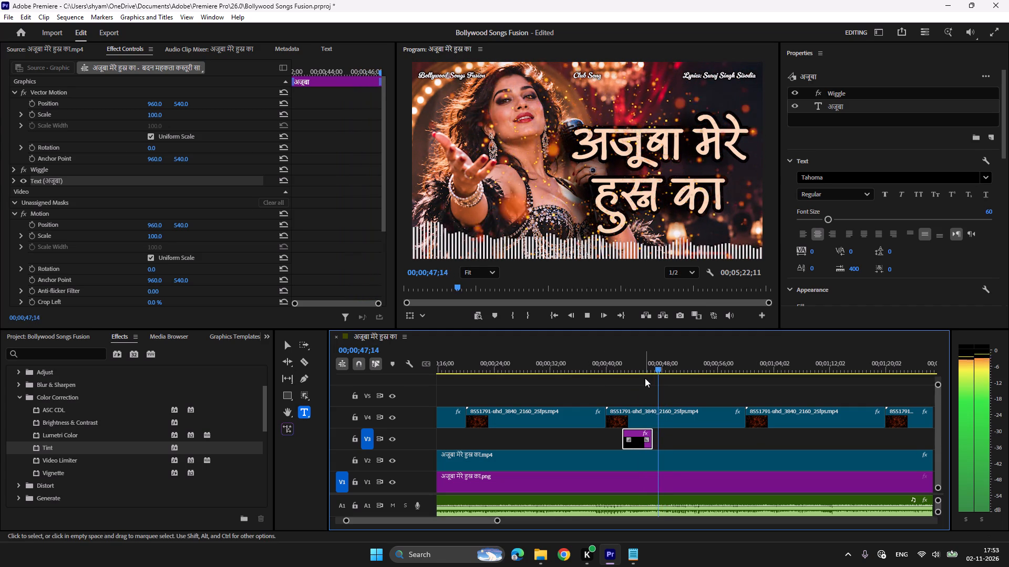
pyautogui.press('space')
pyautogui.hotkey('ctrl', 'c')
pyautogui.hotkey('ctrl', 'v')
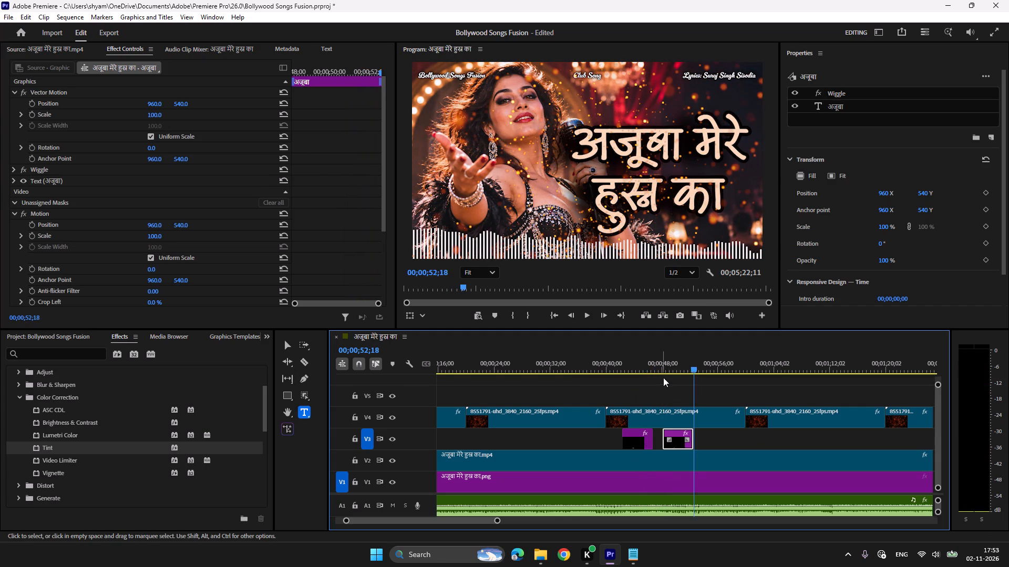
# Copy the line मेरे हुस्न का from the Notepad lyrics file and replace the second V3 lyric clip's text with it in Premiere Pro.
pyautogui.click(676, 366)
pyautogui.click(591, 237)
pyautogui.hotkey('ctrl', 'a')
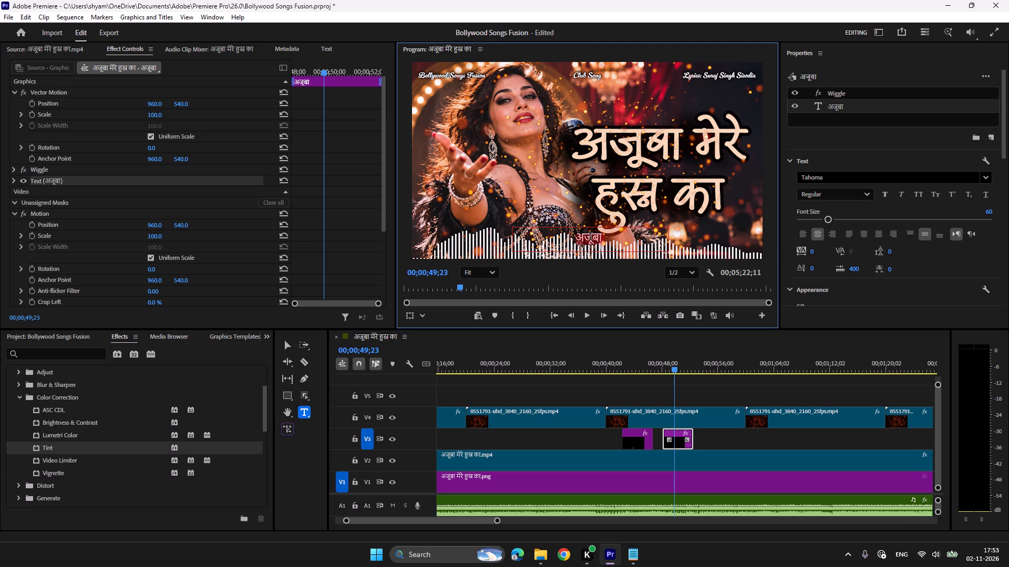
pyautogui.click(636, 558)
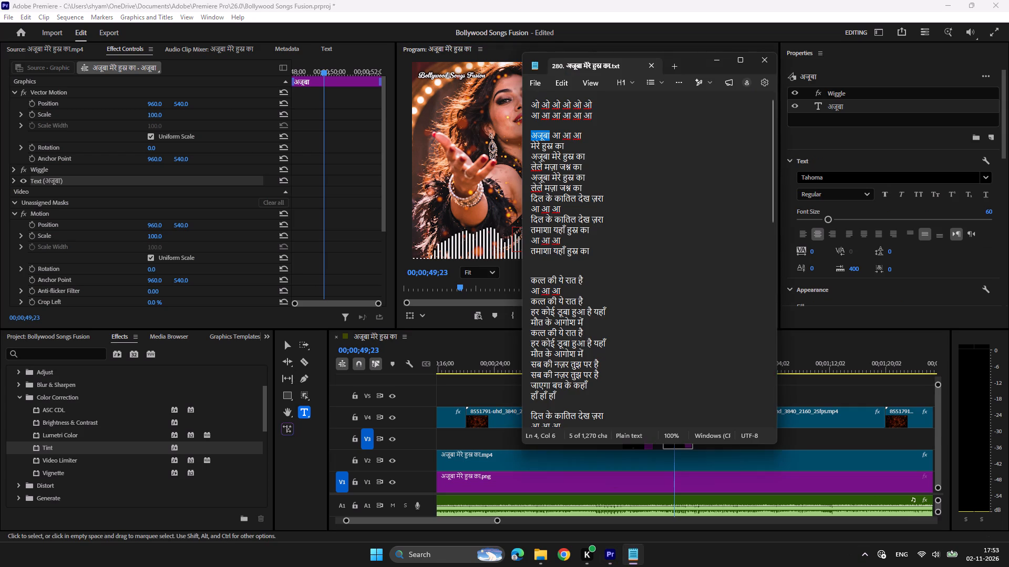
pyautogui.moveTo(567, 147); pyautogui.dragTo(499, 146)
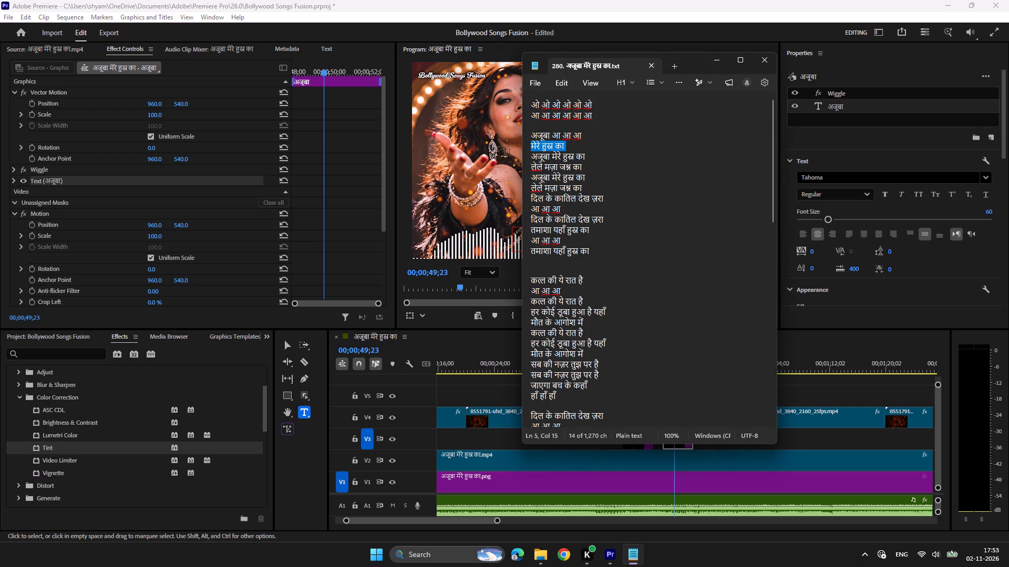
pyautogui.hotkey('ctrl', 'c')
pyautogui.click(608, 556)
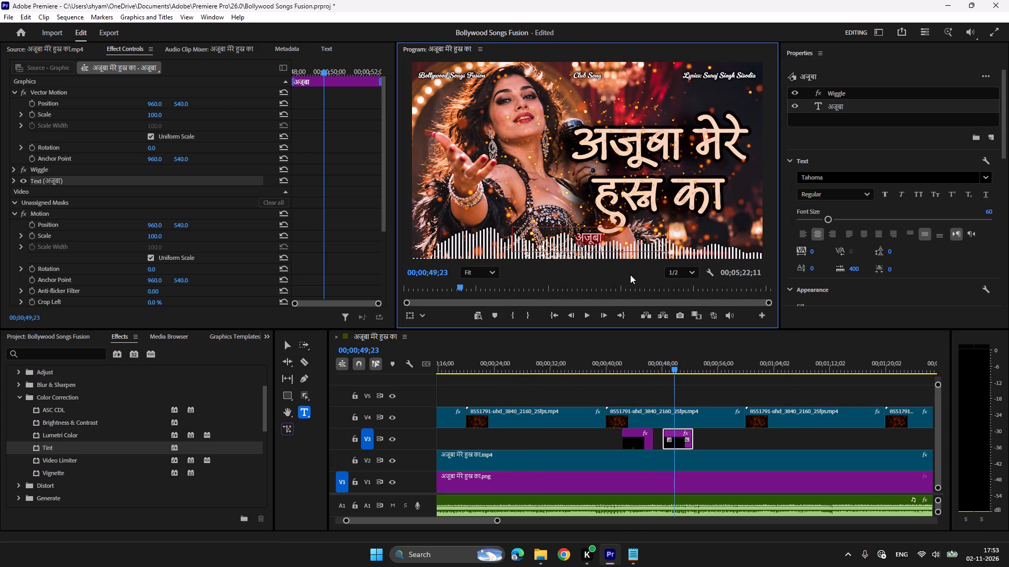
pyautogui.hotkey('ctrl', 'v')
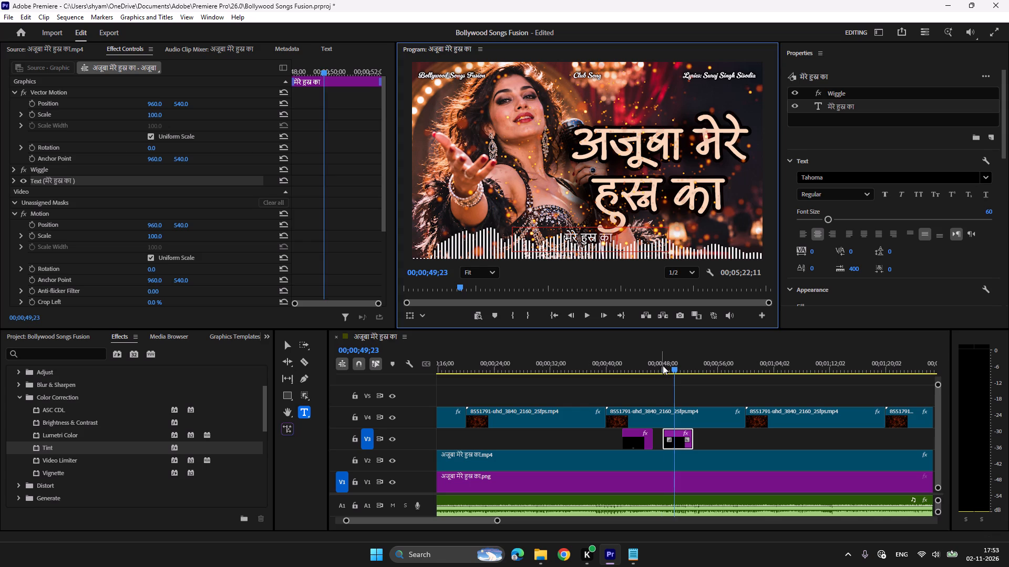
# Listen for the start of the next sung line and paste a copy of the मेरे हुस्न का clip on V3 at 00;00;51;16.
pyautogui.click(663, 365)
pyautogui.press('space')
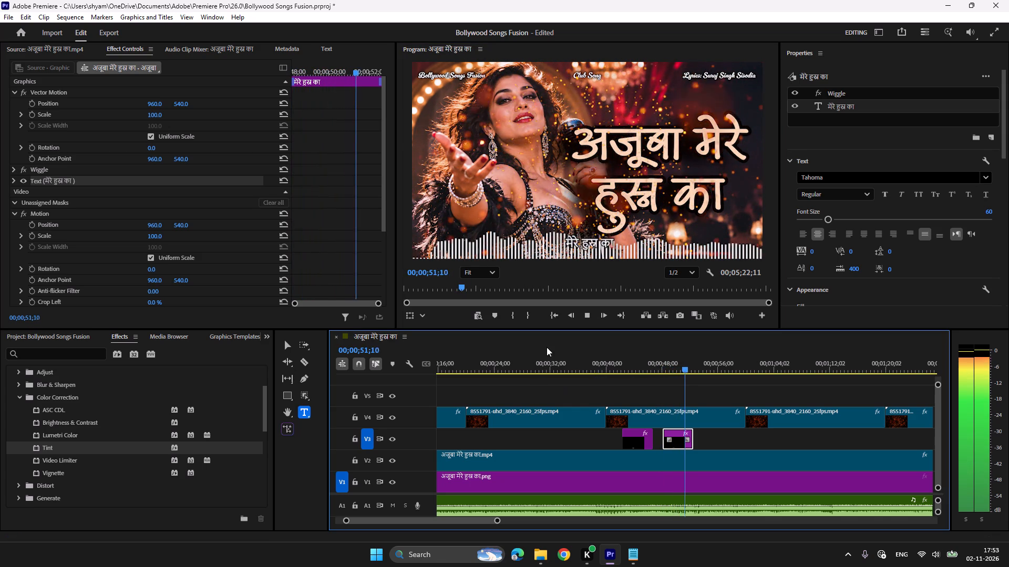
pyautogui.press('space')
pyautogui.click(682, 365)
pyautogui.press('space')
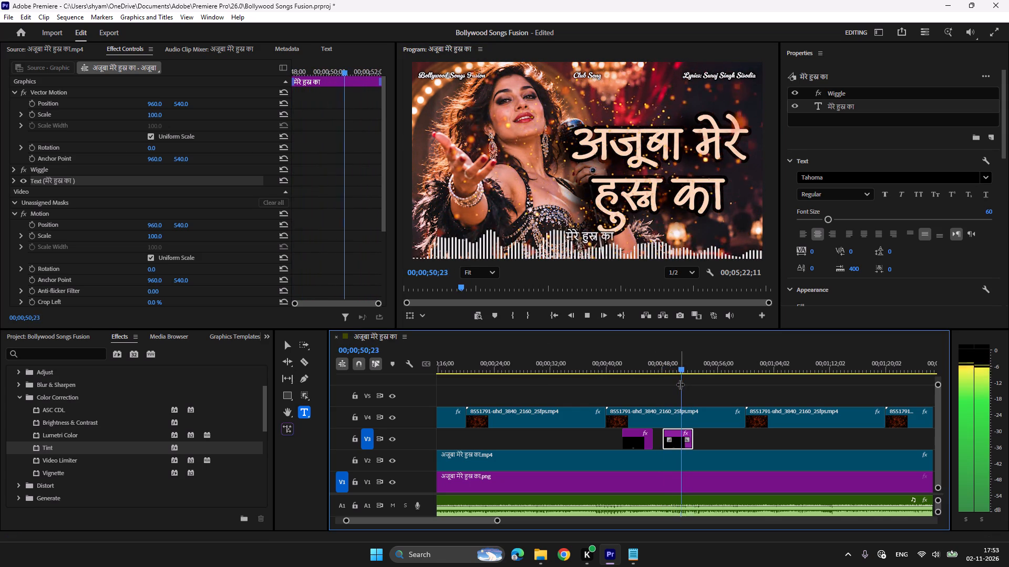
pyautogui.press('space')
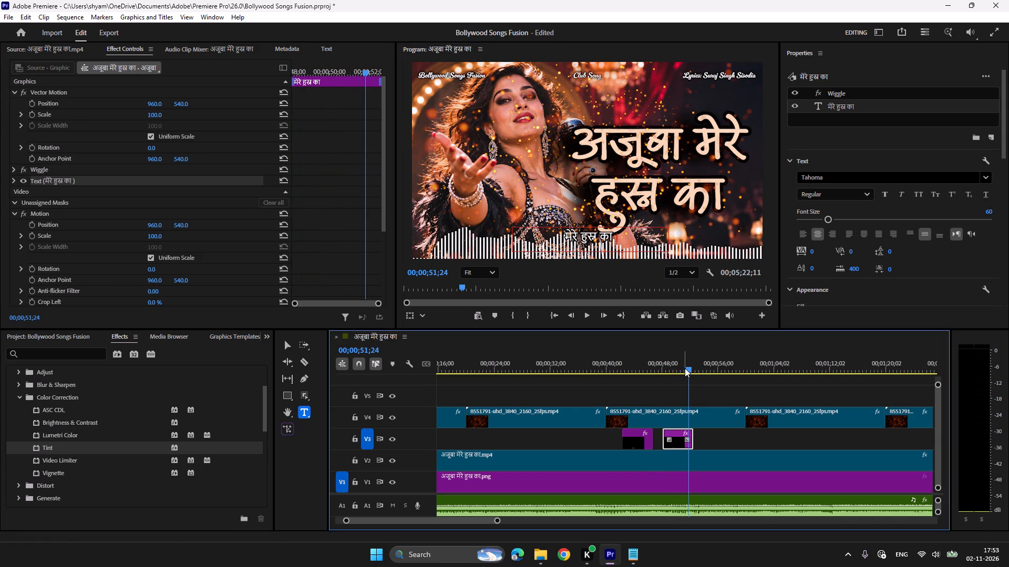
pyautogui.click(684, 367)
pyautogui.press('space')
pyautogui.press('space')
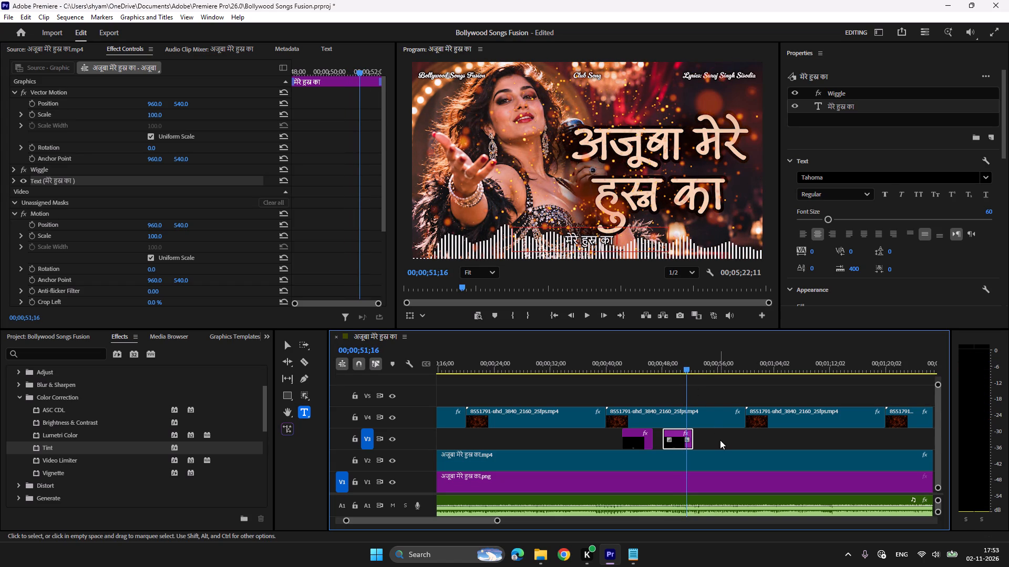
pyautogui.hotkey('ctrl', 'c')
pyautogui.hotkey('ctrl', 'v')
# Copy the line अजूबा मेरे हुस्न का from the Notepad lyrics and replace the newly pasted V3 clip's text with it in Premiere Pro.
pyautogui.click(630, 556)
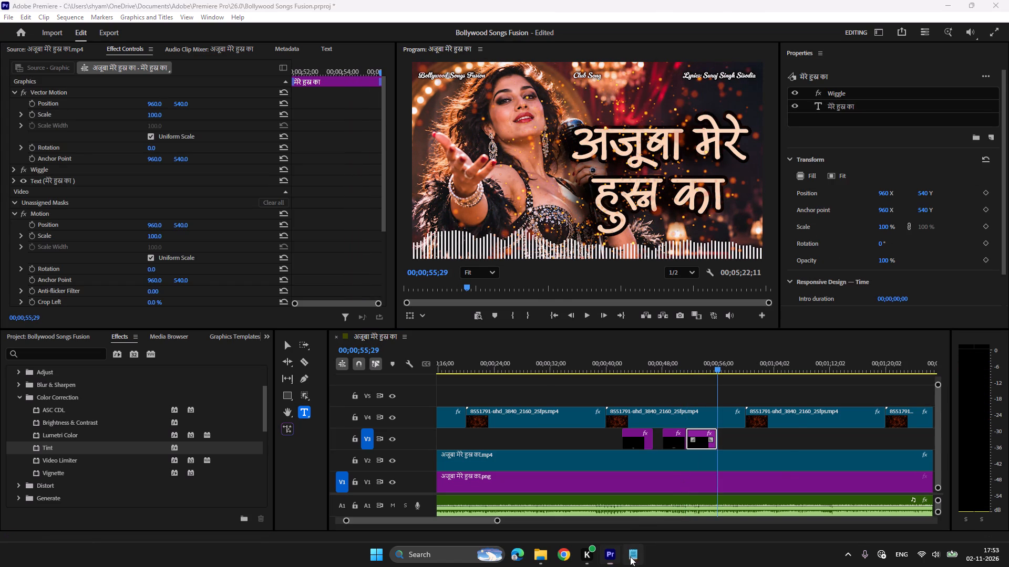
pyautogui.moveTo(590, 155); pyautogui.dragTo(524, 158)
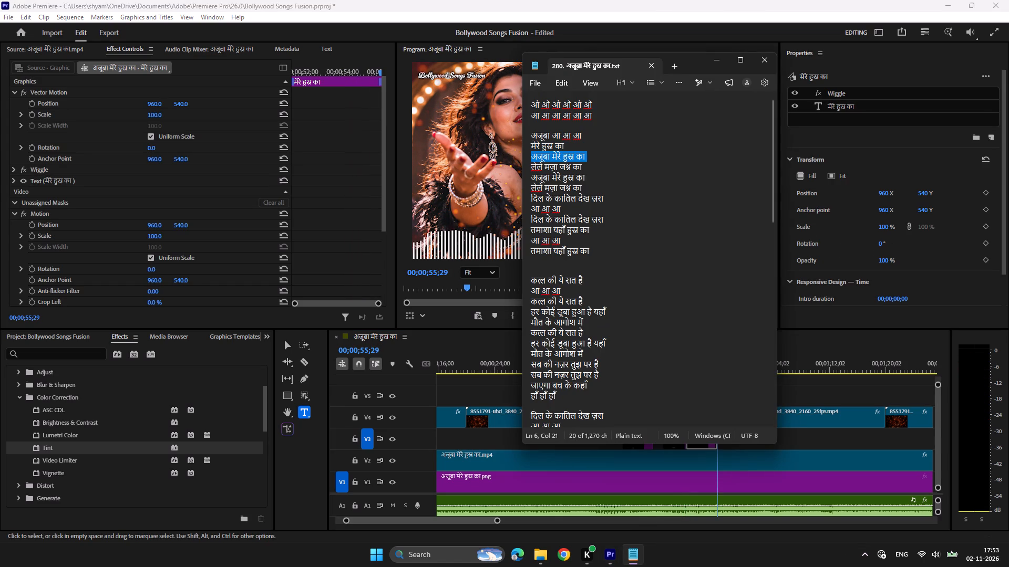
pyautogui.hotkey('ctrl', 'c')
pyautogui.click(608, 562)
pyautogui.click(702, 363)
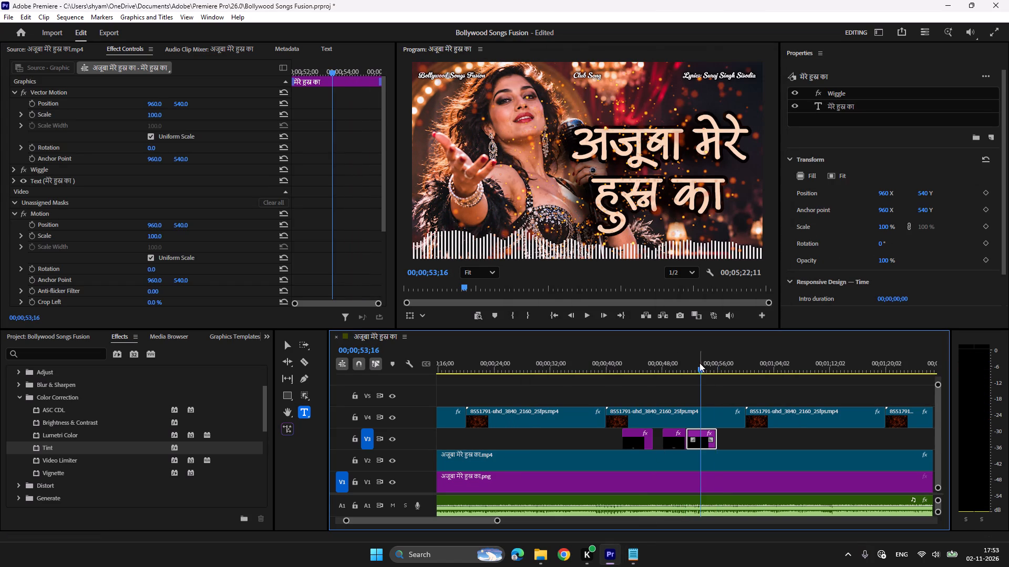
pyautogui.click(590, 240)
pyautogui.hotkey('ctrl', 'a')
pyautogui.hotkey('ctrl', 'v')
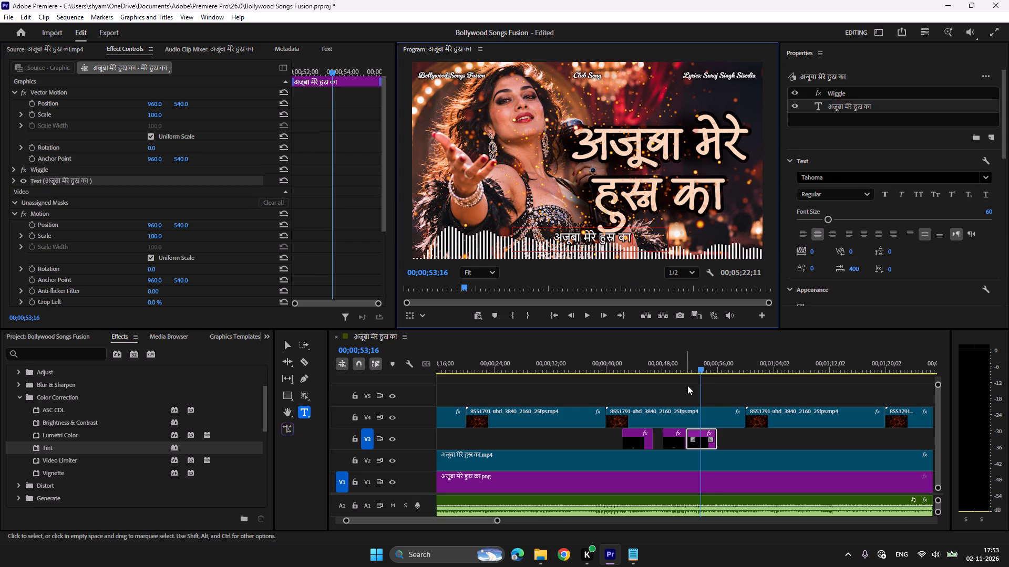
# Listen for the next sung line and paste a copy of the अजूबा मेरे हुस्न का text clip on V3 at about 00;00;55;05.
pyautogui.click(680, 361)
pyautogui.press('space')
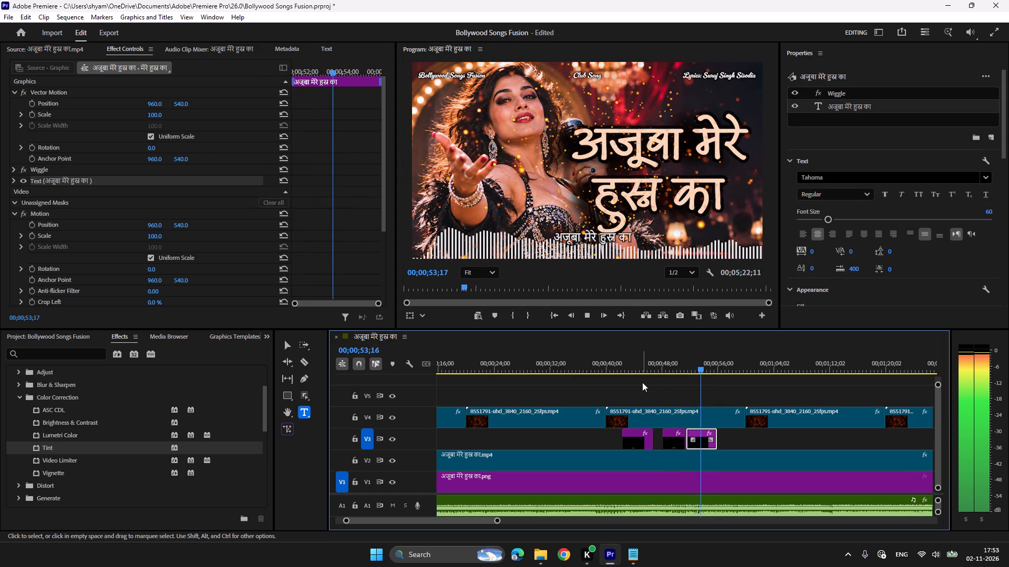
pyautogui.press('space')
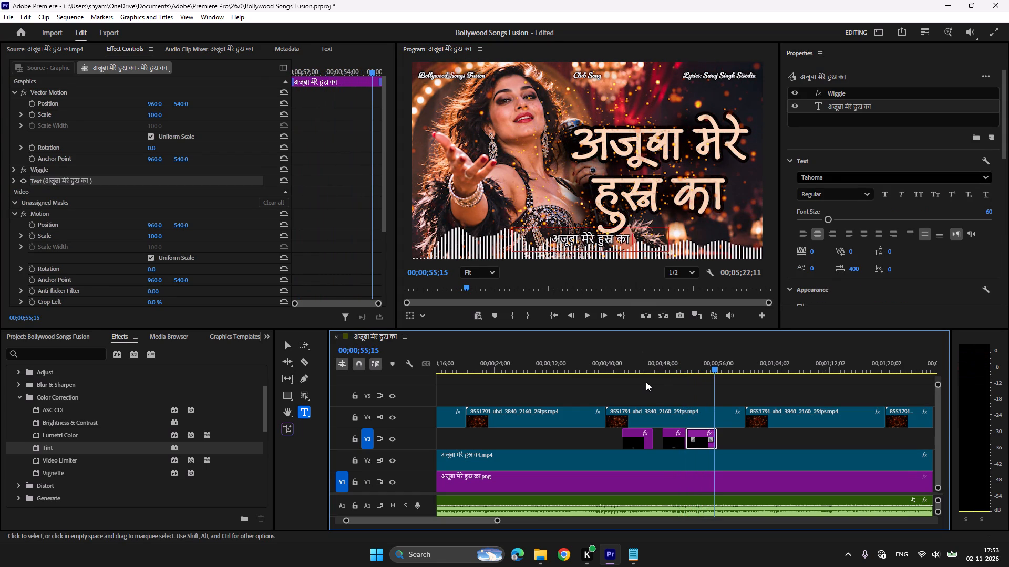
pyautogui.click(706, 364)
pyautogui.press('space')
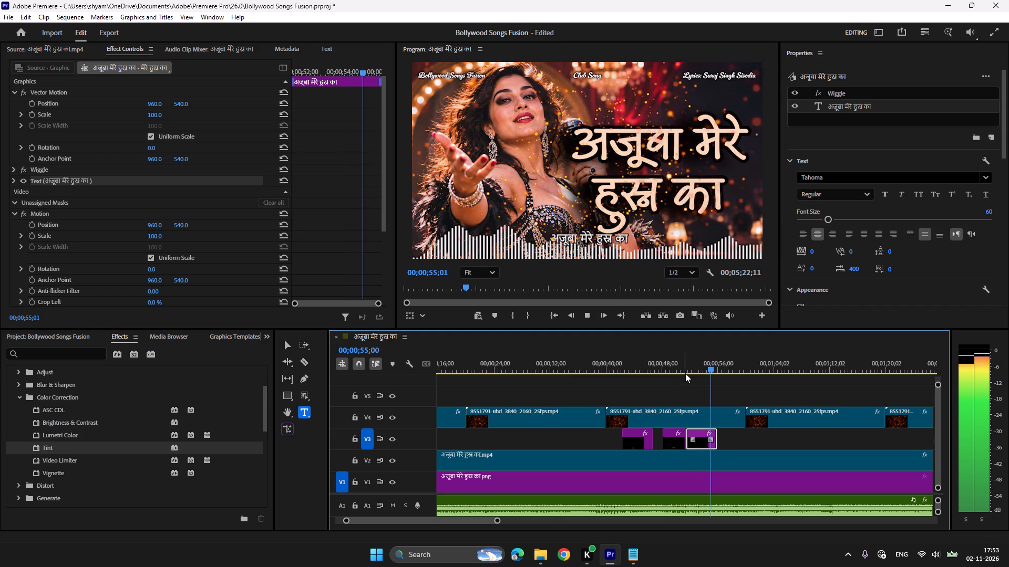
pyautogui.press('space')
pyautogui.click(709, 367)
pyautogui.press('space')
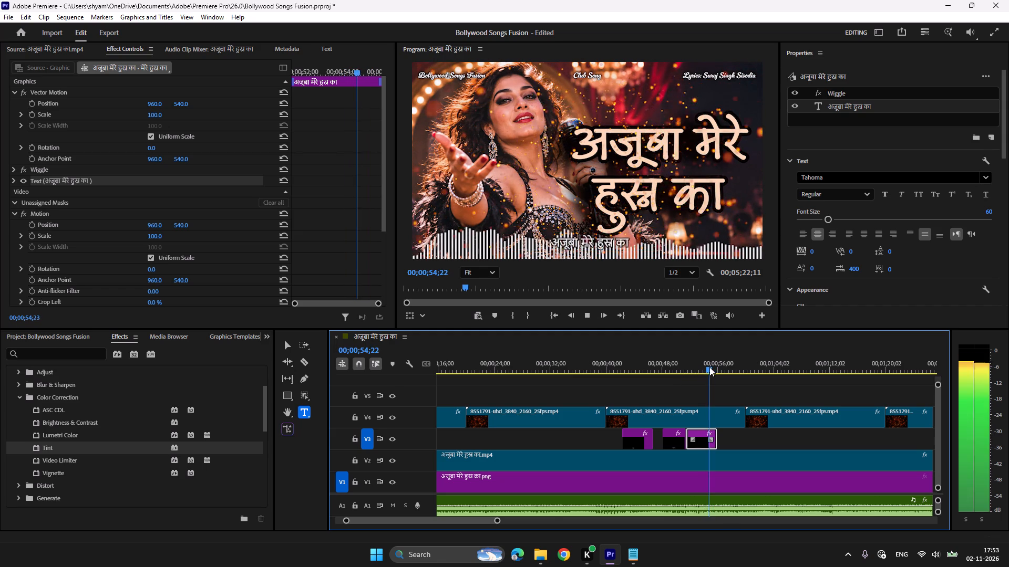
pyautogui.press('space')
pyautogui.hotkey('ctrl', 'c')
pyautogui.hotkey('ctrl', 'v')
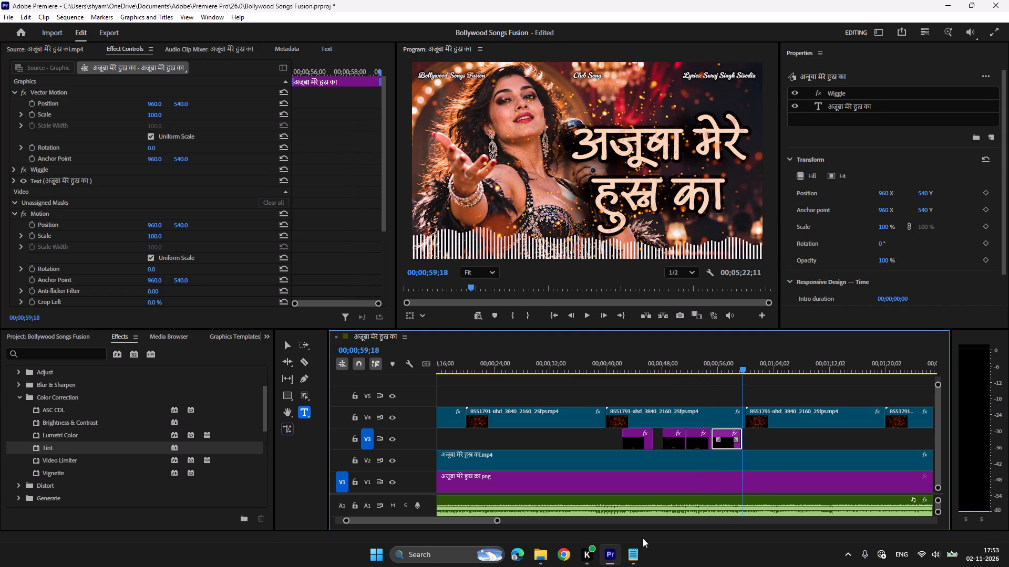
# Copy the line लेले मज़ा जश्न का from the Notepad lyrics and replace the last V3 lyric clip's text with it in Premiere Pro.
pyautogui.click(640, 545)
pyautogui.moveTo(588, 186); pyautogui.dragTo(507, 186)
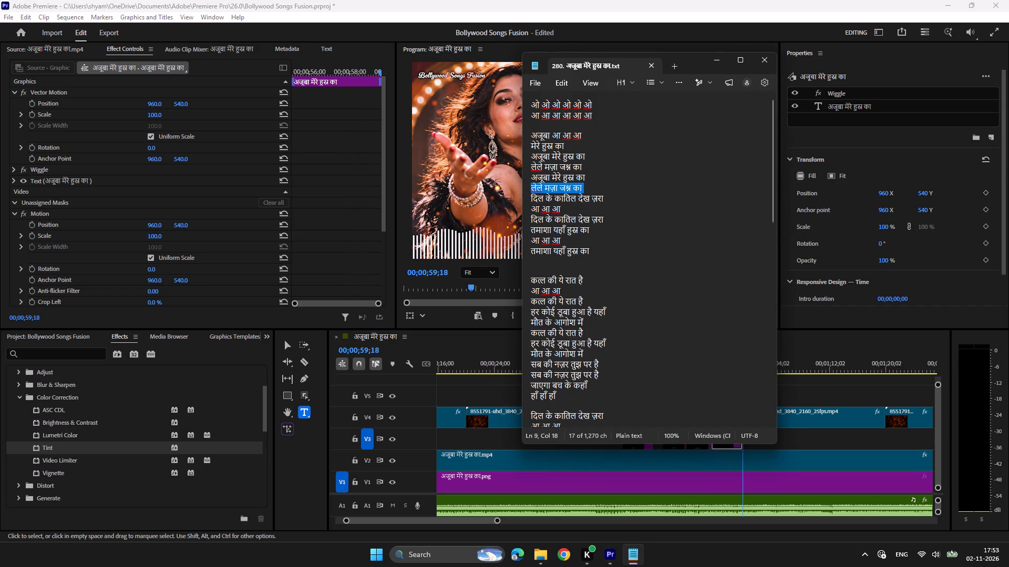
pyautogui.moveTo(507, 186); pyautogui.dragTo(505, 186)
pyautogui.hotkey('ctrl', 'c')
pyautogui.click(607, 554)
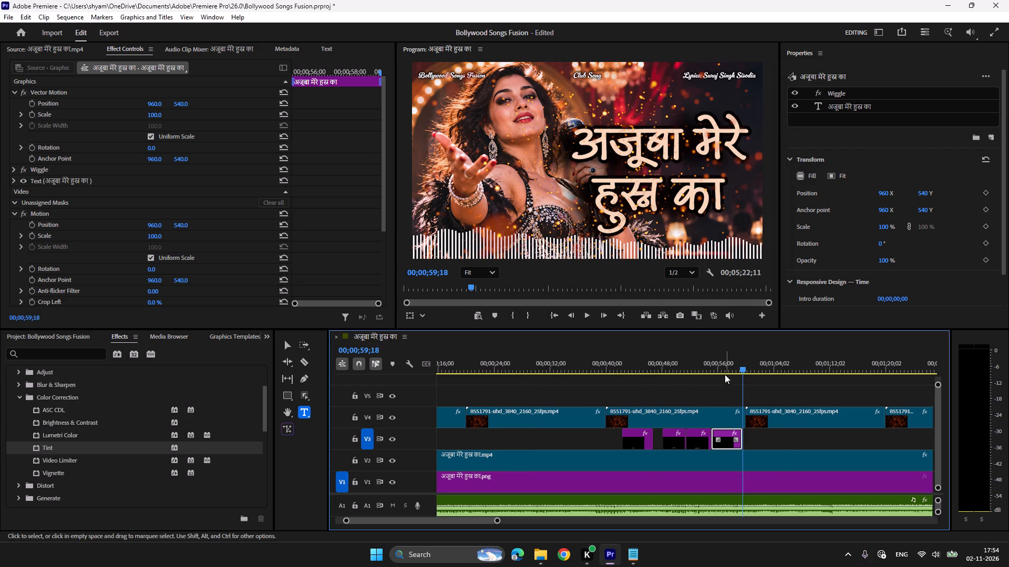
pyautogui.click(725, 373)
pyautogui.click(588, 238)
pyautogui.hotkey('ctrl', 'a')
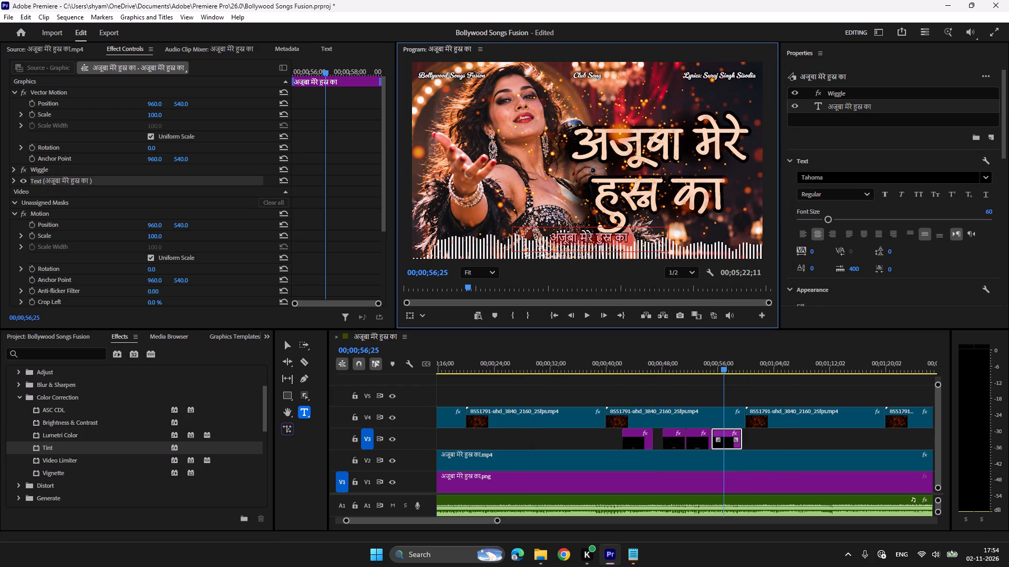
pyautogui.hotkey('ctrl', 'v')
# Find where the couplet repeats and paste copies of the अजूबा मेरे हुस्न का and लेले मज़ा जश्न का clips on V3 at 00;00;57;07.
pyautogui.click(706, 364)
pyautogui.press('space')
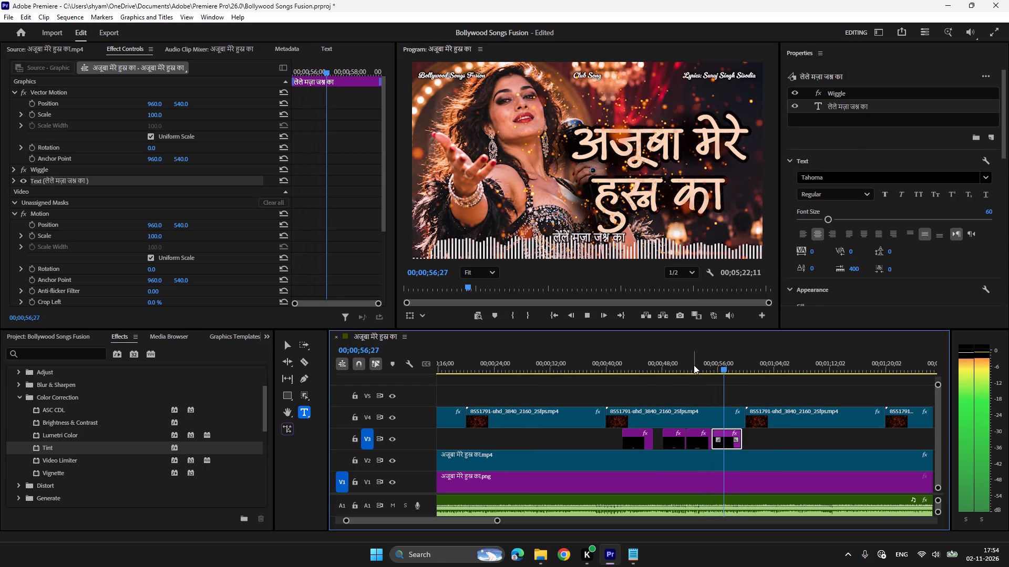
pyautogui.press('space')
pyautogui.click(722, 363)
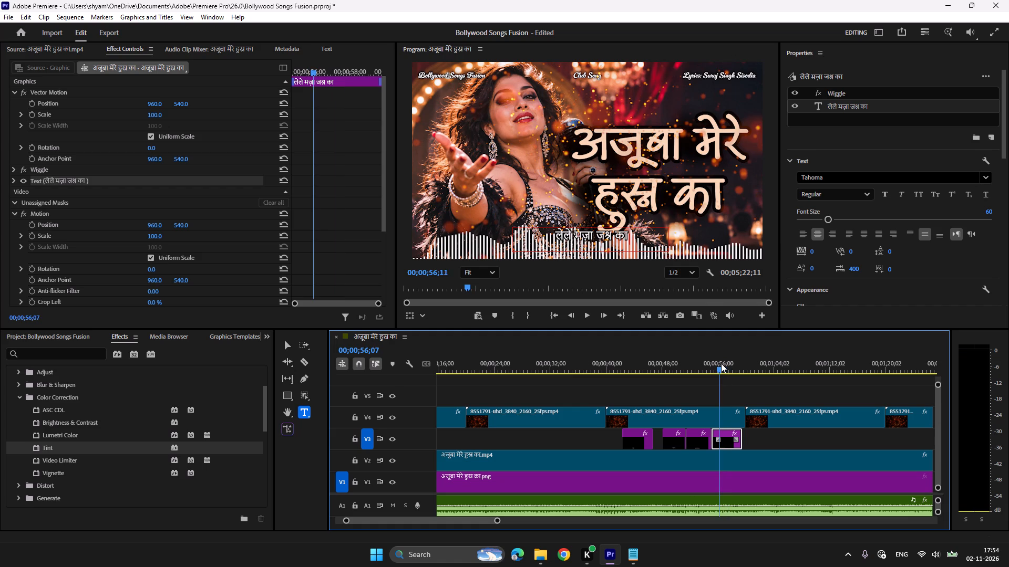
pyautogui.press('space')
pyautogui.press('space')
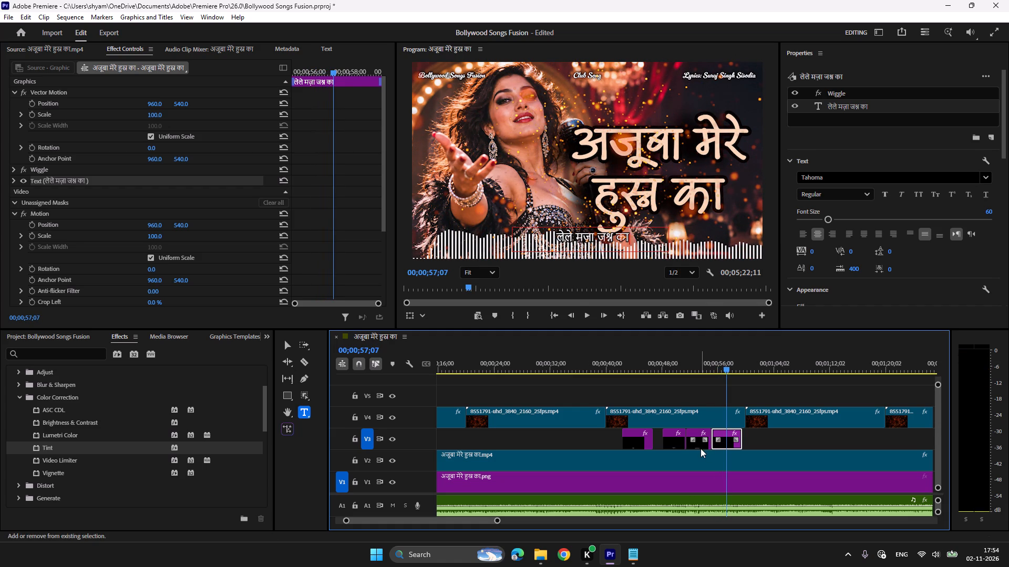
pyautogui.keyDown('shift'); pyautogui.click(701, 448); pyautogui.keyUp('shift')
pyautogui.hotkey('ctrl', 'c')
pyautogui.hotkey('ctrl', 'v')
# Play through the repeated couplet to find the next line and paste a copy of the last लेले मज़ा जश्न का clip on V3 at 00;01;03;14.
pyautogui.click(722, 365)
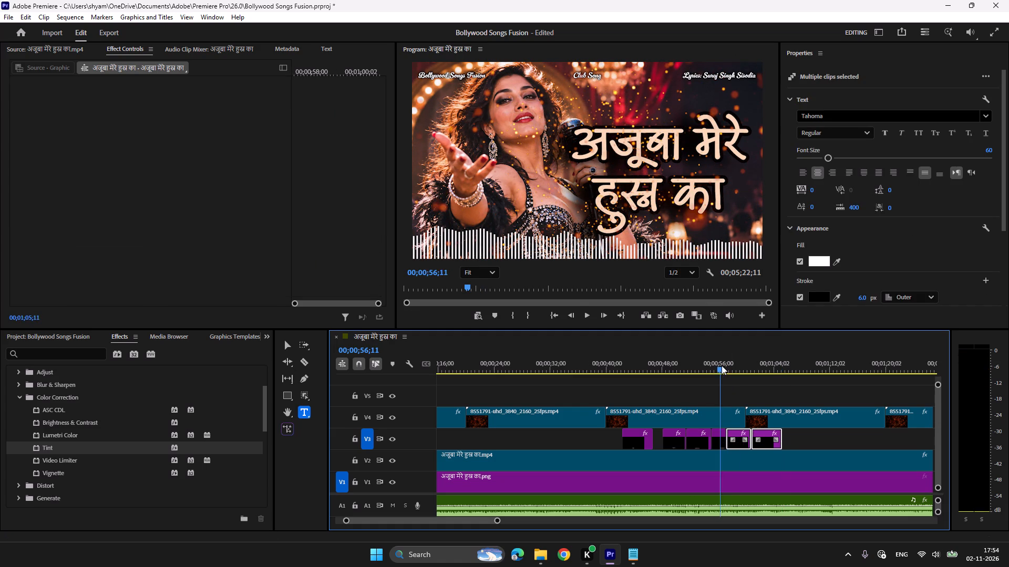
pyautogui.press('space')
pyautogui.scroll(-4, 718, 375)
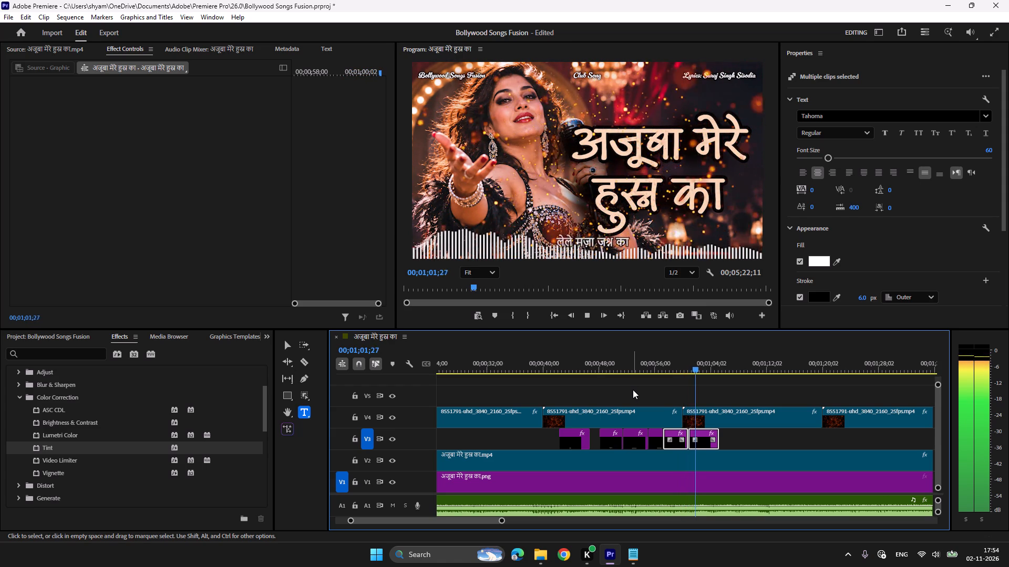
pyautogui.press('space')
pyautogui.press('space')
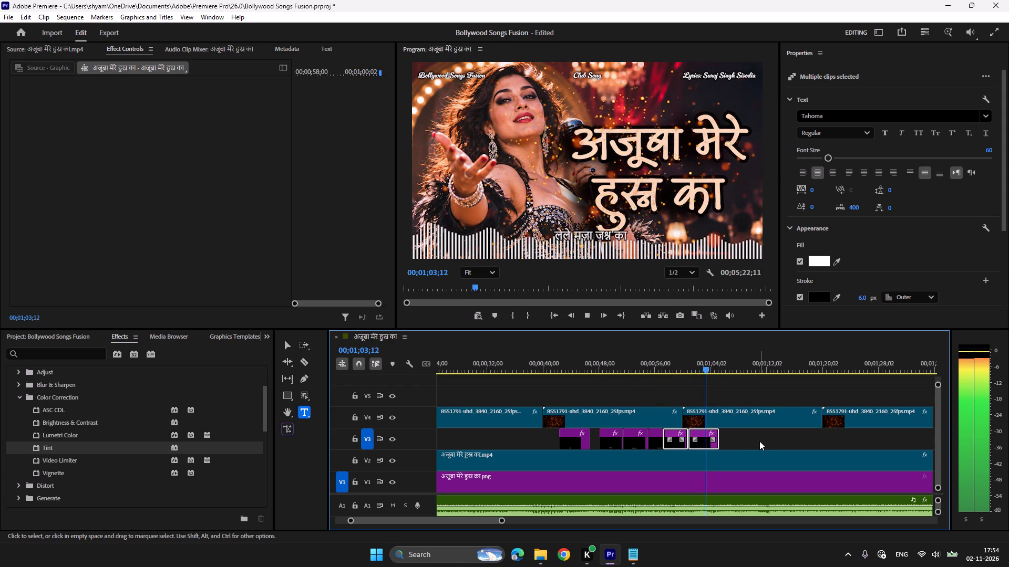
pyautogui.click(759, 440)
pyautogui.click(704, 367)
pyautogui.press('space')
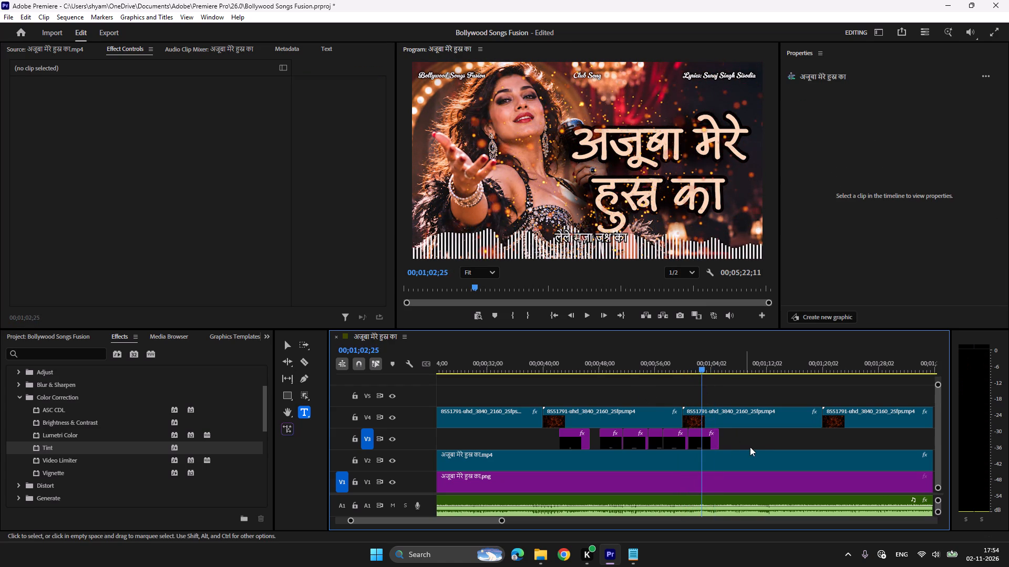
pyautogui.press('space')
pyautogui.press('space')
pyautogui.press('space')
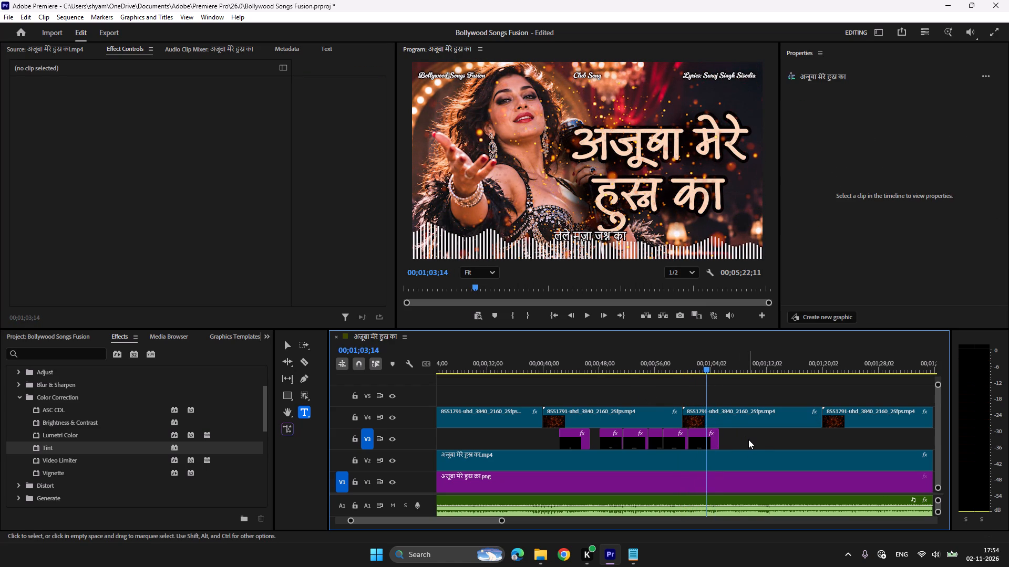
pyautogui.click(748, 439)
pyautogui.click(702, 444)
pyautogui.hotkey('ctrl', 'c')
pyautogui.hotkey('ctrl', 'v')
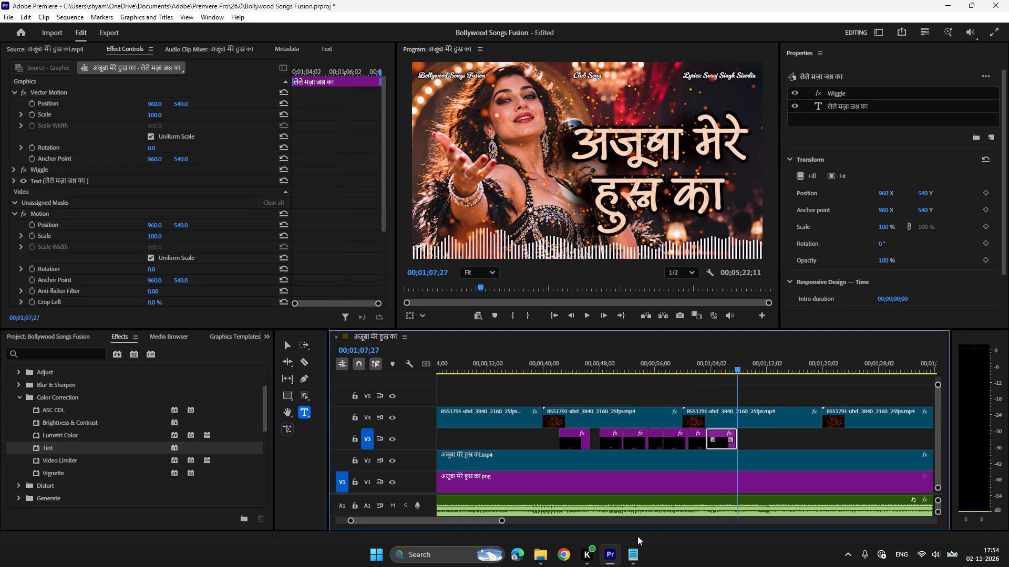
# Copy the line दिल के कातिल देख ज़रा from the Notepad lyrics and replace the last V3 clip's text with it in Premiere Pro.
pyautogui.click(632, 552)
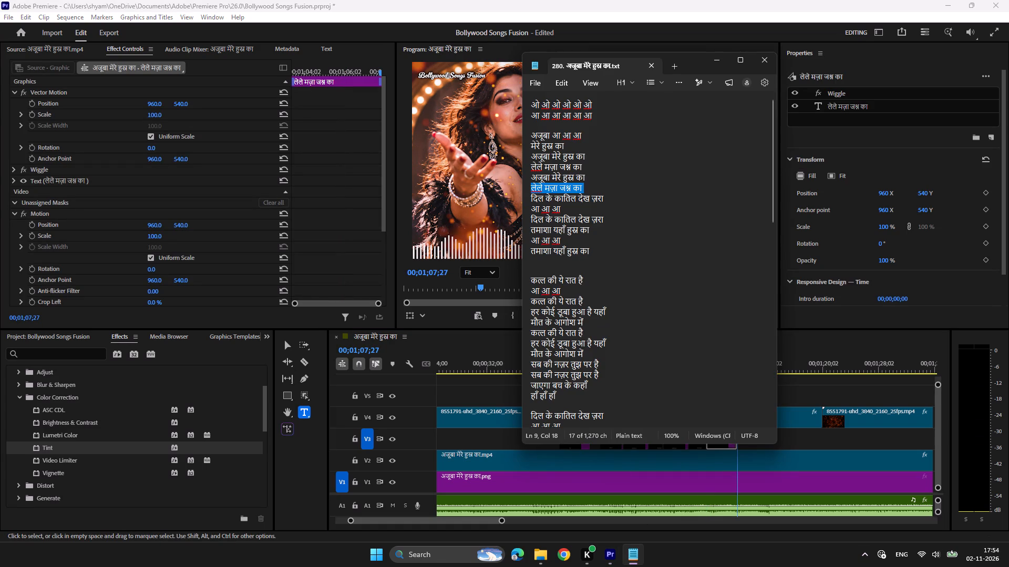
pyautogui.moveTo(605, 198); pyautogui.dragTo(521, 198)
pyautogui.hotkey('ctrl', 'c')
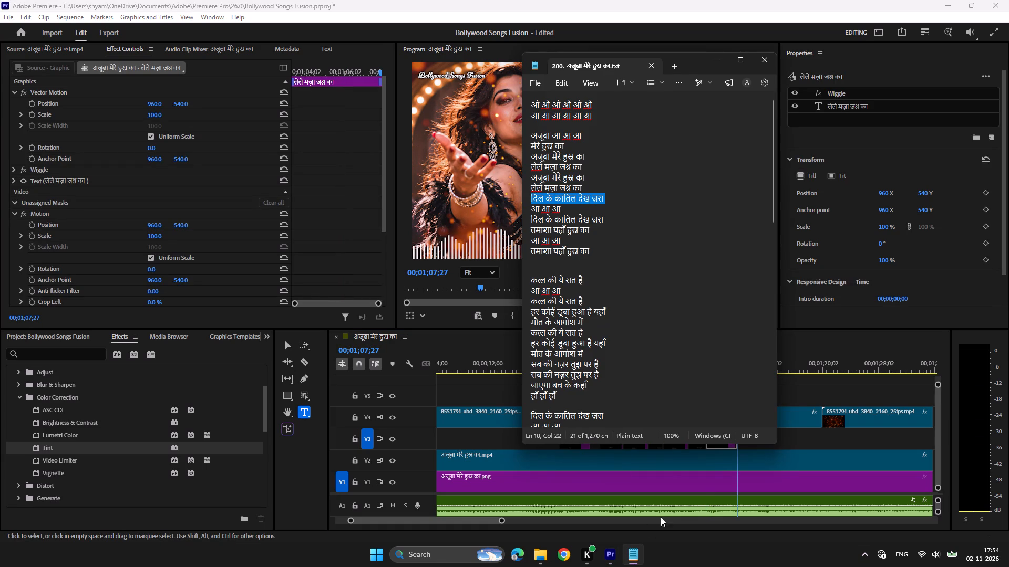
pyautogui.click(612, 555)
pyautogui.click(720, 368)
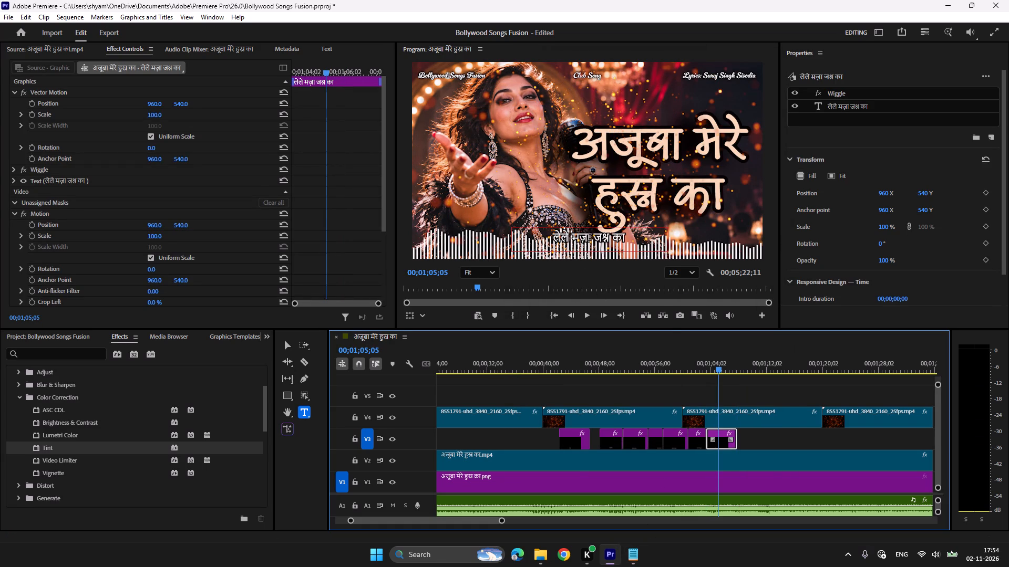
pyautogui.click(590, 238)
pyautogui.hotkey('ctrl', 'a')
pyautogui.hotkey('ctrl', 'v')
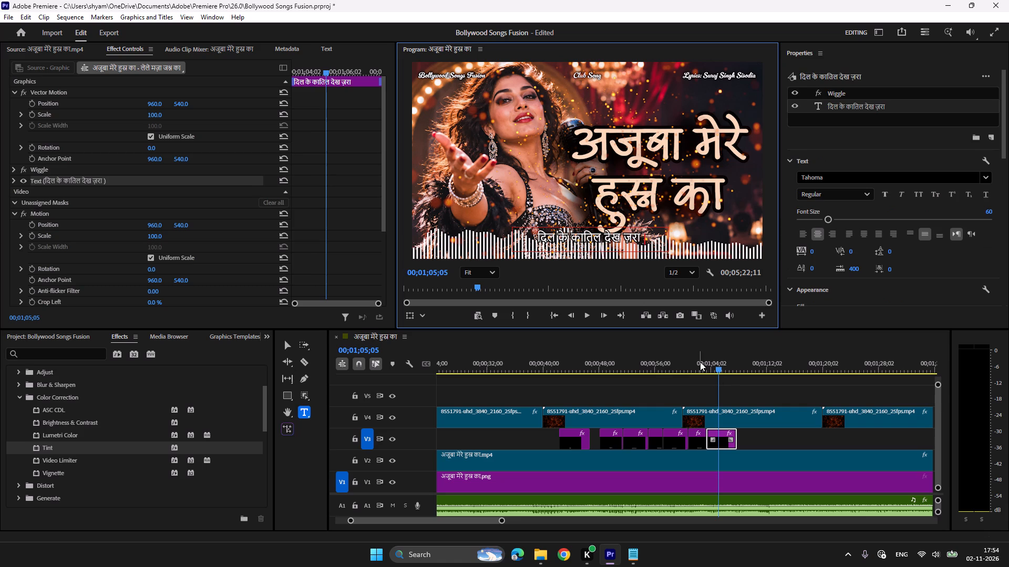
# Play the दिल के कातिल देख ज़रा clip and paste a copy of it on V3 at 00;01;07;09.
pyautogui.click(700, 362)
pyautogui.press('space')
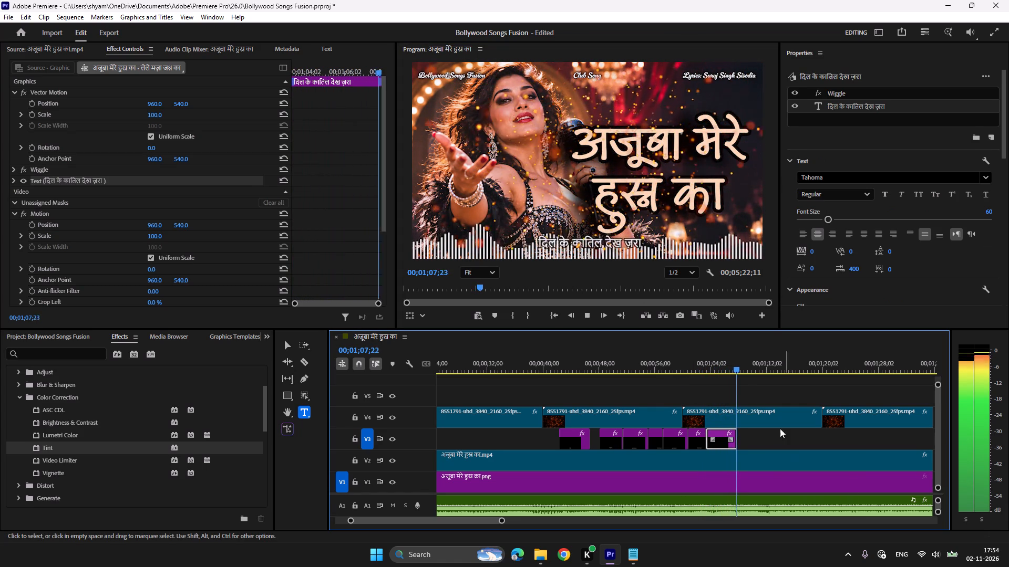
pyautogui.click(728, 365)
pyautogui.press('space')
pyautogui.press('space')
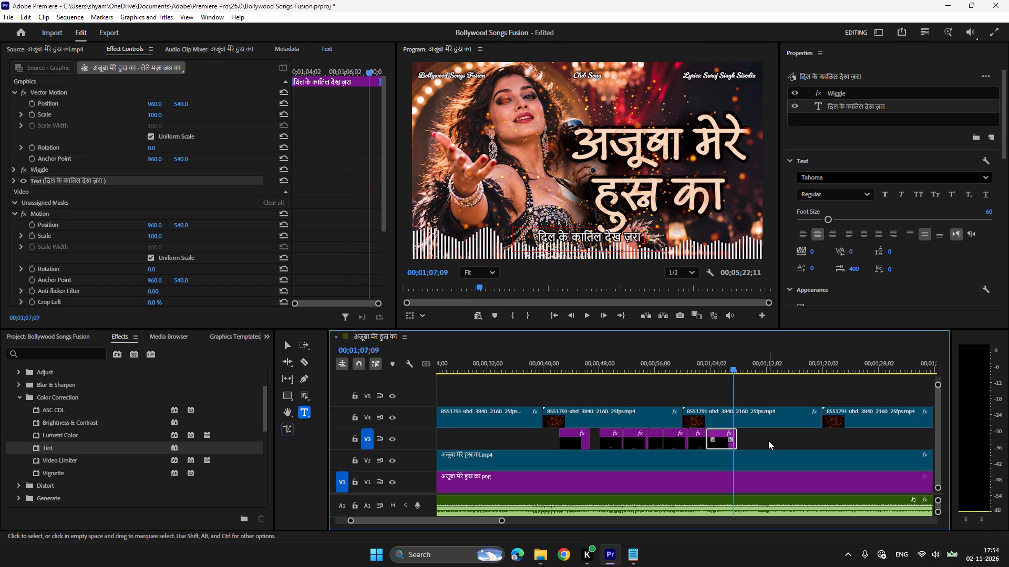
pyautogui.hotkey('ctrl', 'c')
pyautogui.hotkey('ctrl', 'v')
# Play on to the next line, paste another दिल के कातिल देख ज़रा copy on V3 at 00;01;10;26 and shift it slightly earlier.
pyautogui.click(729, 364)
pyautogui.press('space')
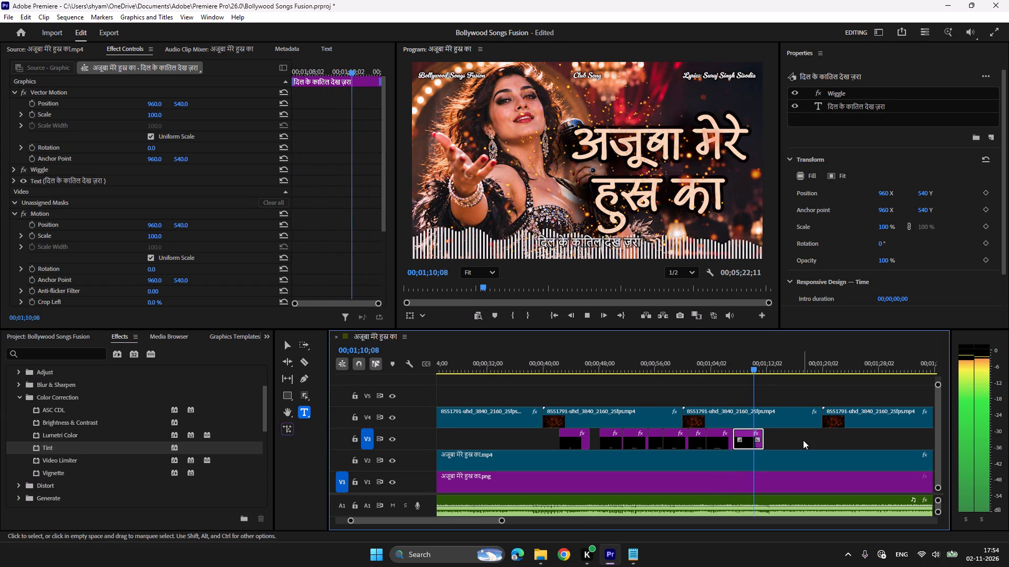
pyautogui.press('space')
pyautogui.hotkey('ctrl', 'c')
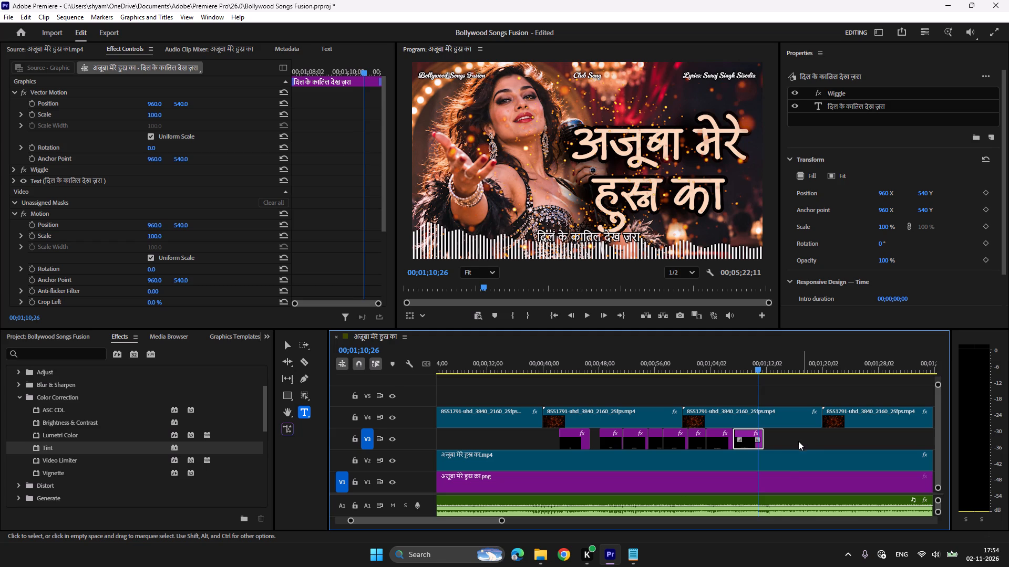
pyautogui.hotkey('ctrl', 'v')
pyautogui.click(751, 371)
pyautogui.press('space')
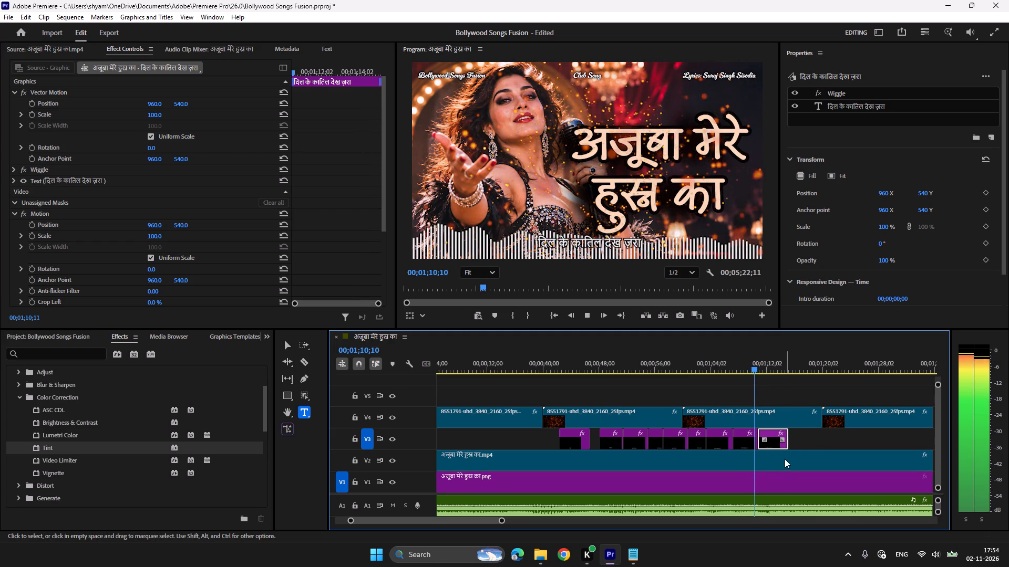
pyautogui.press('space')
pyautogui.click(773, 436)
pyautogui.press('space')
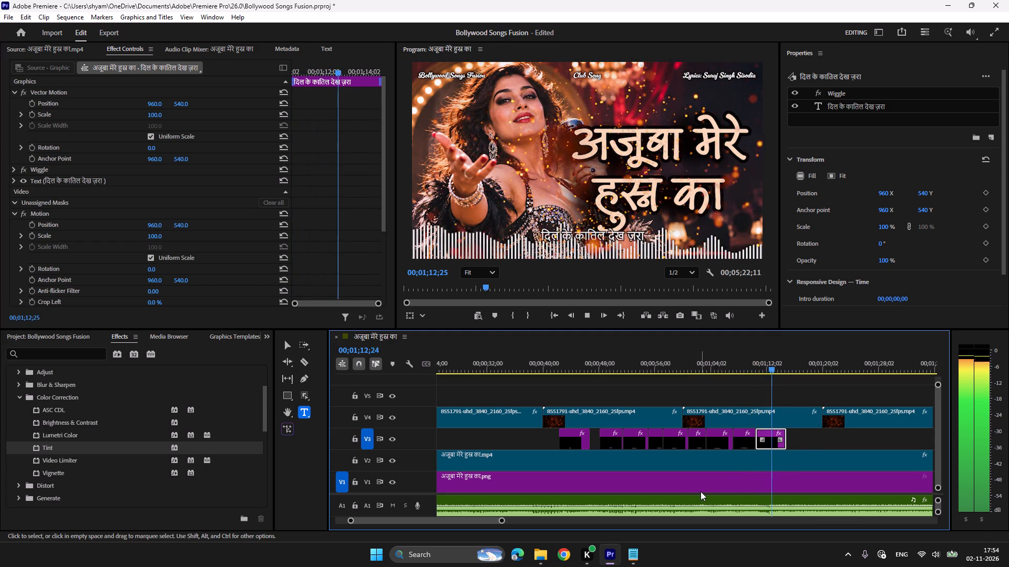
pyautogui.press('space')
# Copy the line तमाशा यहाँ हुस्न का from the Notepad lyrics and replace the last V3 clip's text with it in Premiere Pro.
pyautogui.click(629, 550)
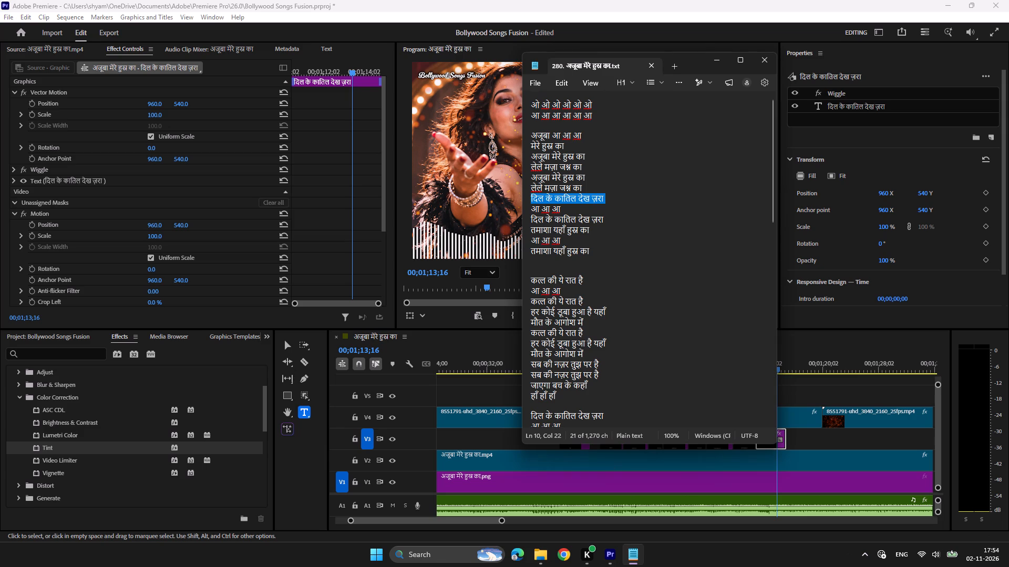
pyautogui.moveTo(594, 251); pyautogui.dragTo(518, 255)
pyautogui.hotkey('ctrl', 'c')
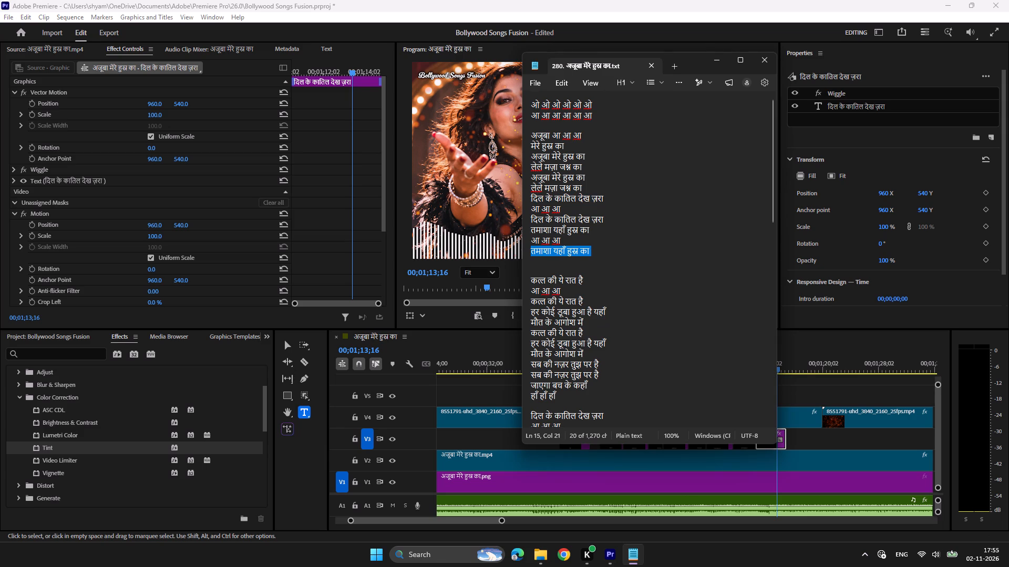
pyautogui.click(614, 548)
pyautogui.click(769, 363)
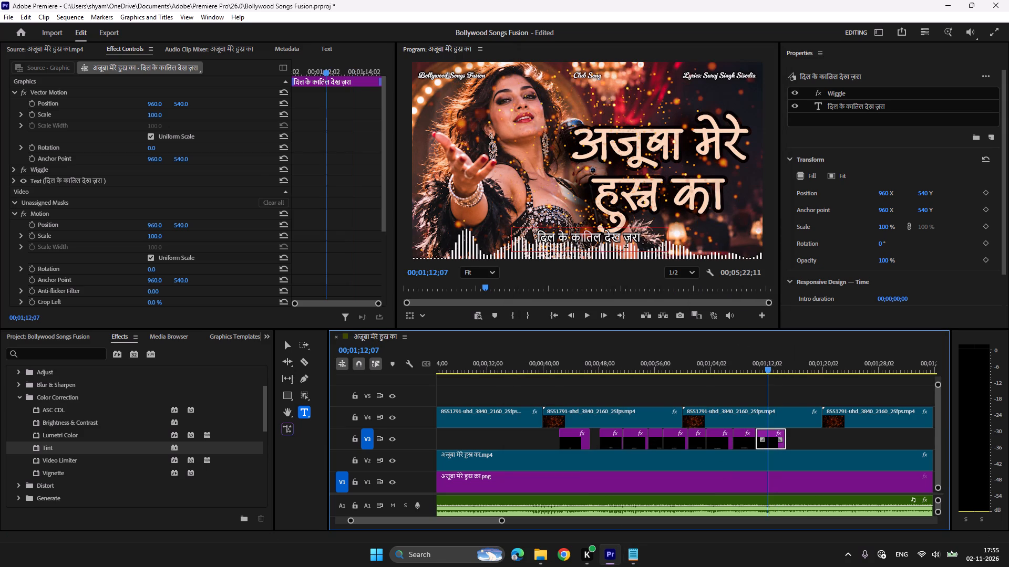
pyautogui.click(601, 245)
pyautogui.hotkey('ctrl', 'a')
pyautogui.hotkey('ctrl', 'v')
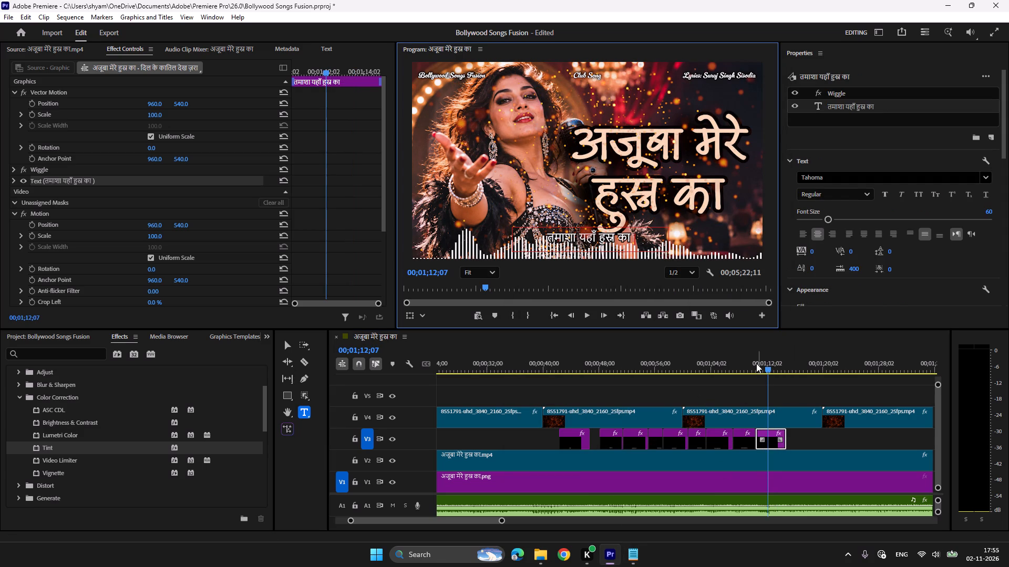
# Play through the तमाशा यहाँ हुस्न का line and paste a copy of its clip on V3 at 00;01;16;05.
pyautogui.click(756, 363)
pyautogui.press('space')
pyautogui.scroll(-2, 725, 441)
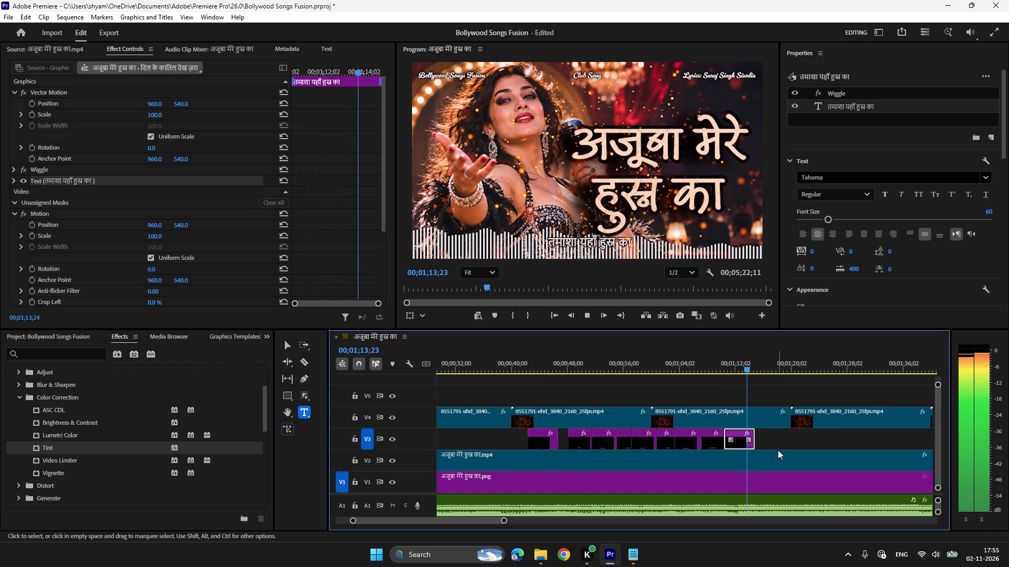
pyautogui.press('space')
pyautogui.press('space')
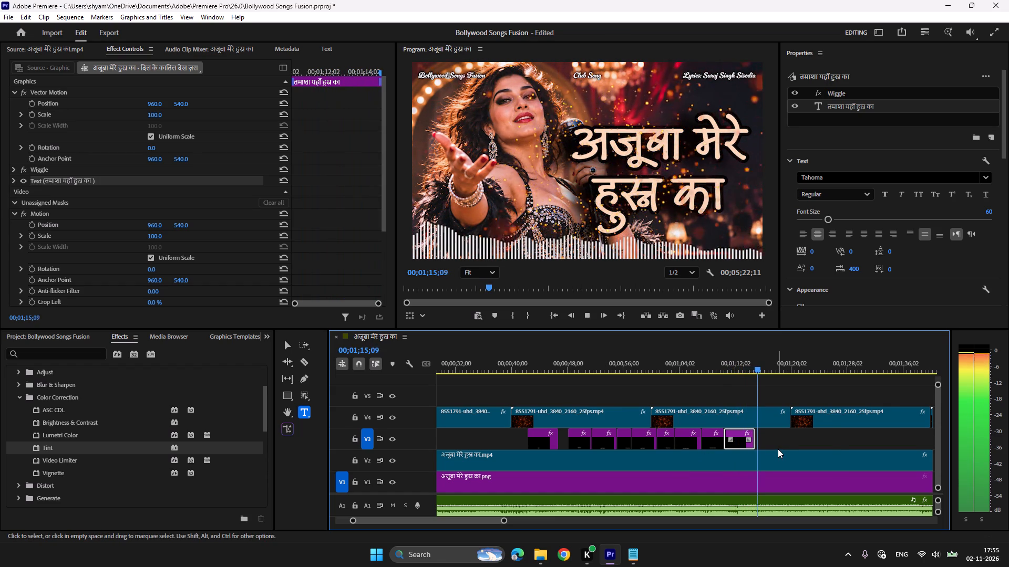
pyautogui.press('space')
pyautogui.hotkey('ctrl', 'c')
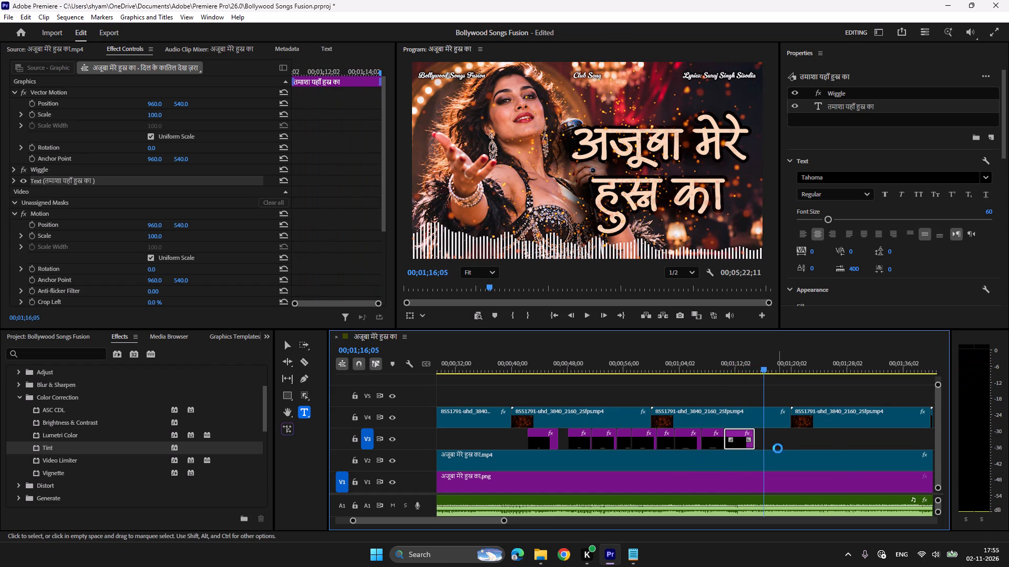
pyautogui.hotkey('ctrl', 'v')
# Play on past the second तमाशा यहाँ हुस्न का clip and save the project.
pyautogui.click(759, 367)
pyautogui.press('space')
pyautogui.scroll(-4, 769, 395)
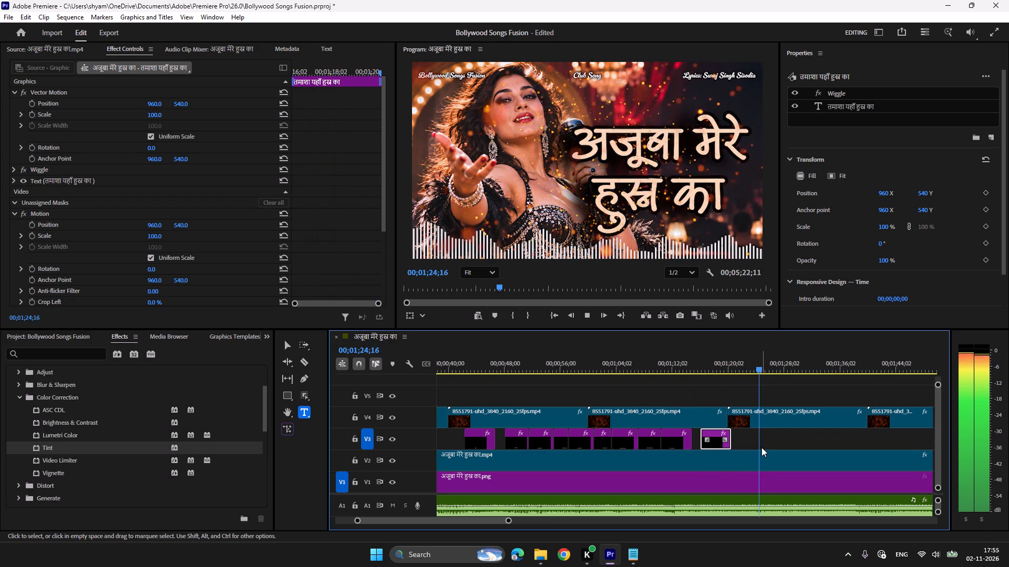
pyautogui.scroll(-1, 761, 447)
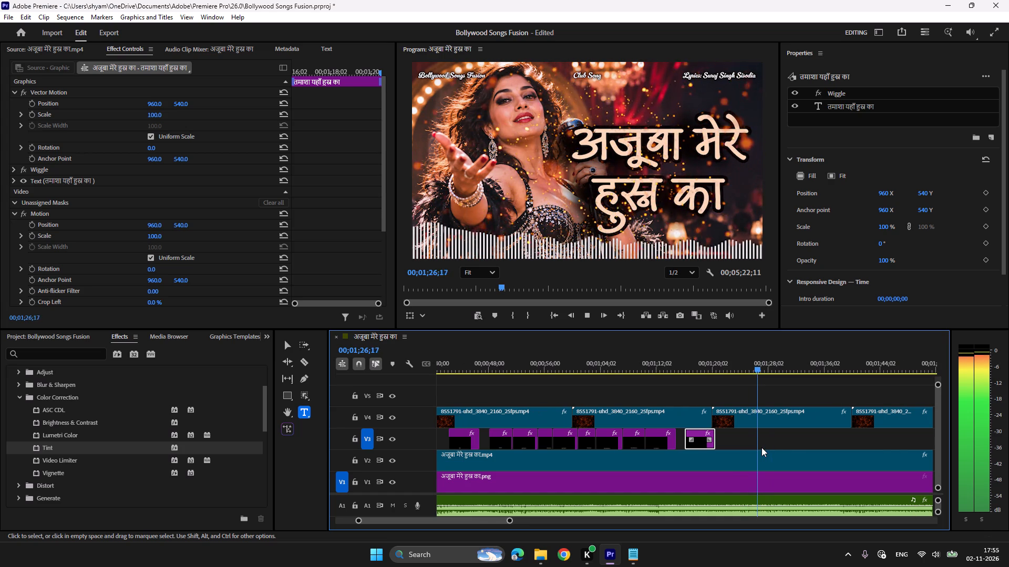
pyautogui.hotkey('ctrl', 's')
# Find where the next verse starts and paste a copy of the last तमाशा यहाँ हुस्न का clip on V3 shortly after 00;01;38;08.
pyautogui.press('space')
pyautogui.hotkey('ctrl', 'c')
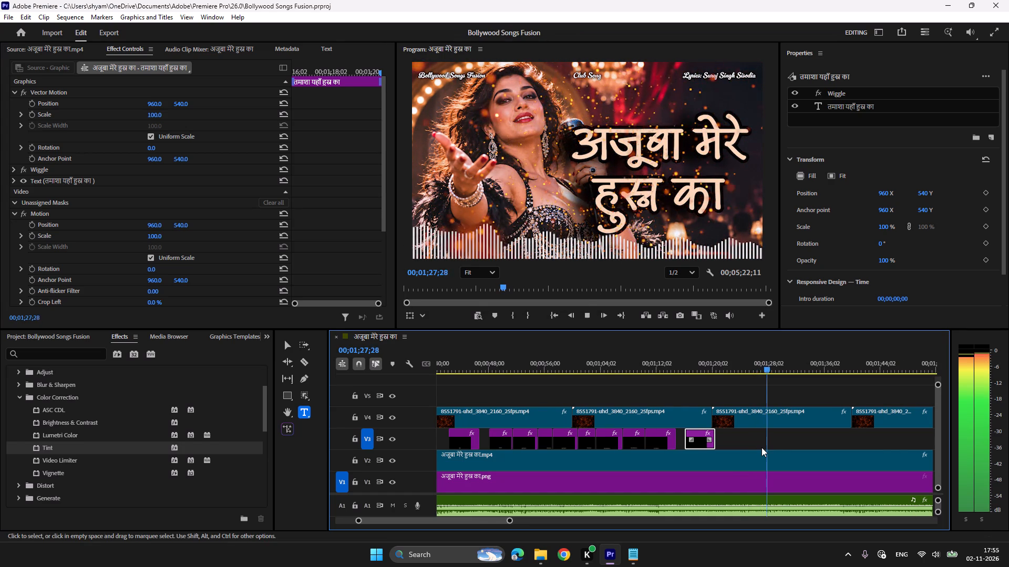
pyautogui.scroll(-7, 761, 447)
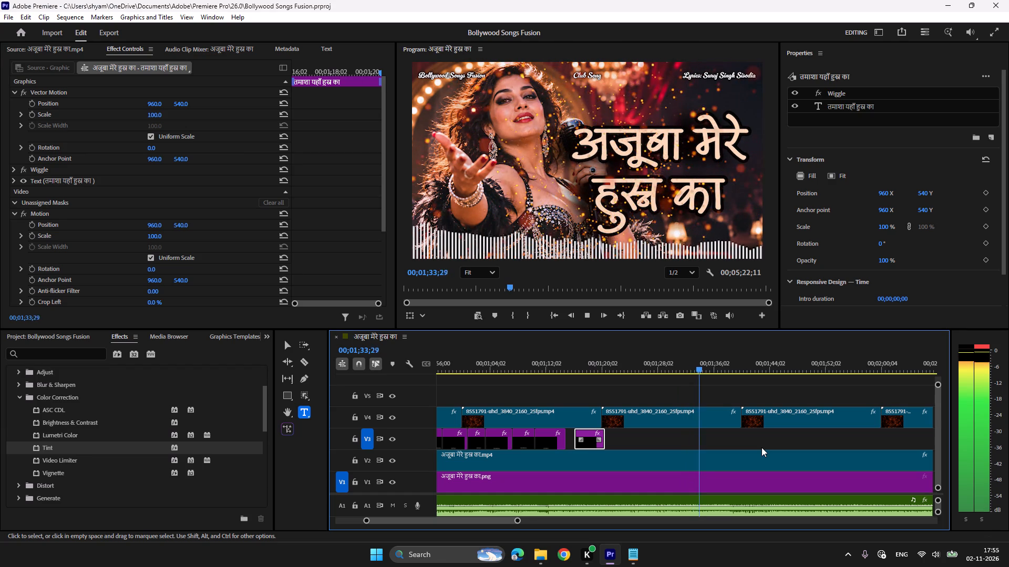
pyautogui.scroll(-2, 761, 447)
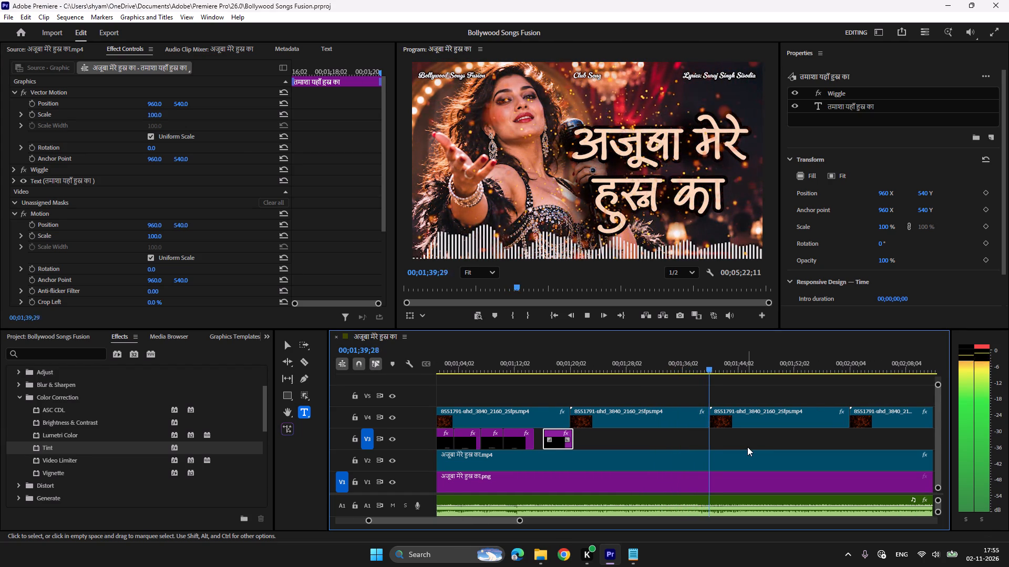
pyautogui.press('space')
pyautogui.click(686, 363)
pyautogui.press('space')
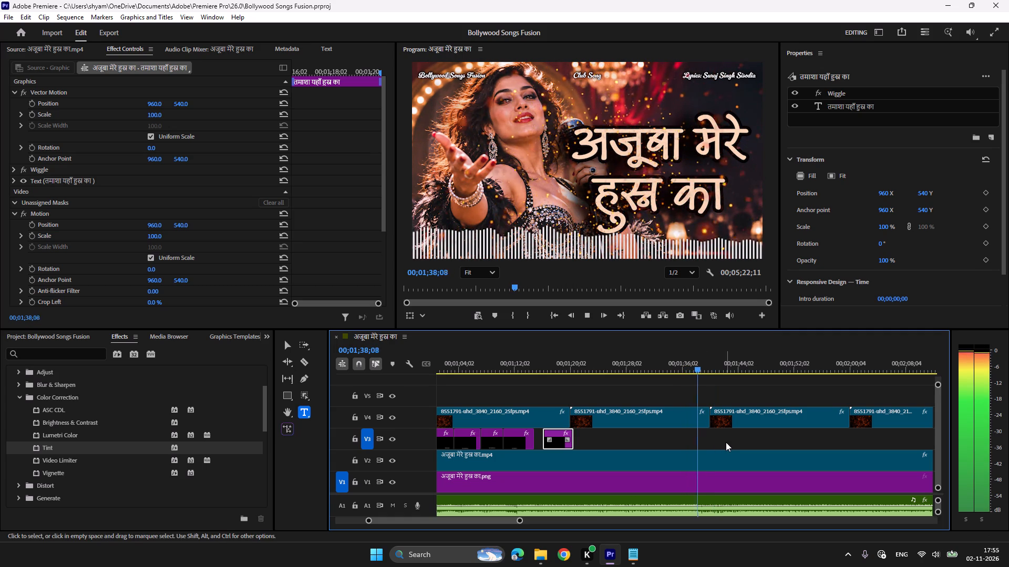
pyautogui.press('space')
pyautogui.hotkey('ctrl', 'v')
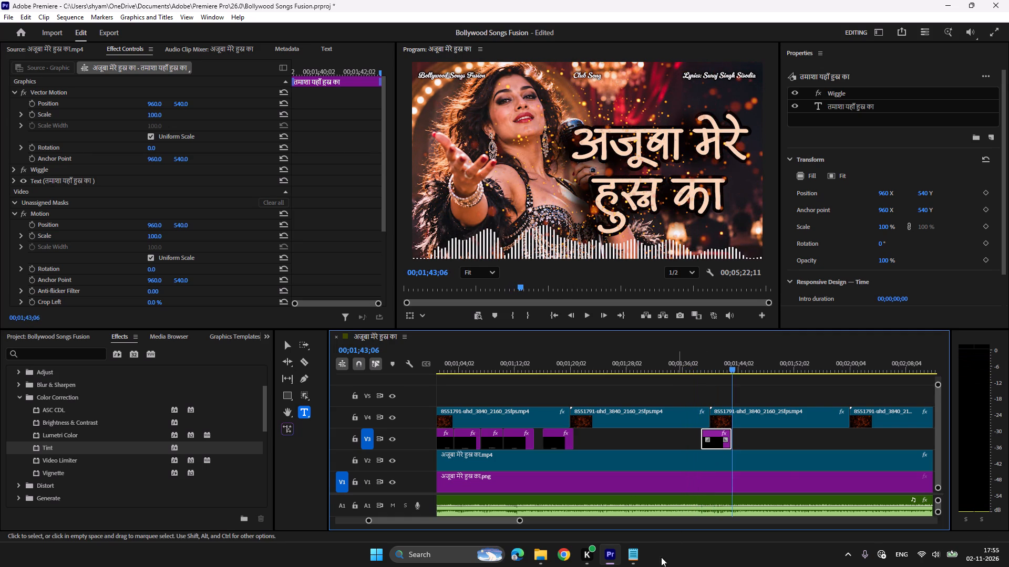
# Copy the line कत्ल की ये रात है from the Notepad lyrics and replace the last V3 clip's text with it in Premiere Pro.
pyautogui.click(643, 561)
pyautogui.scroll(-3, 645, 307)
pyautogui.moveTo(587, 164); pyautogui.dragTo(572, 164)
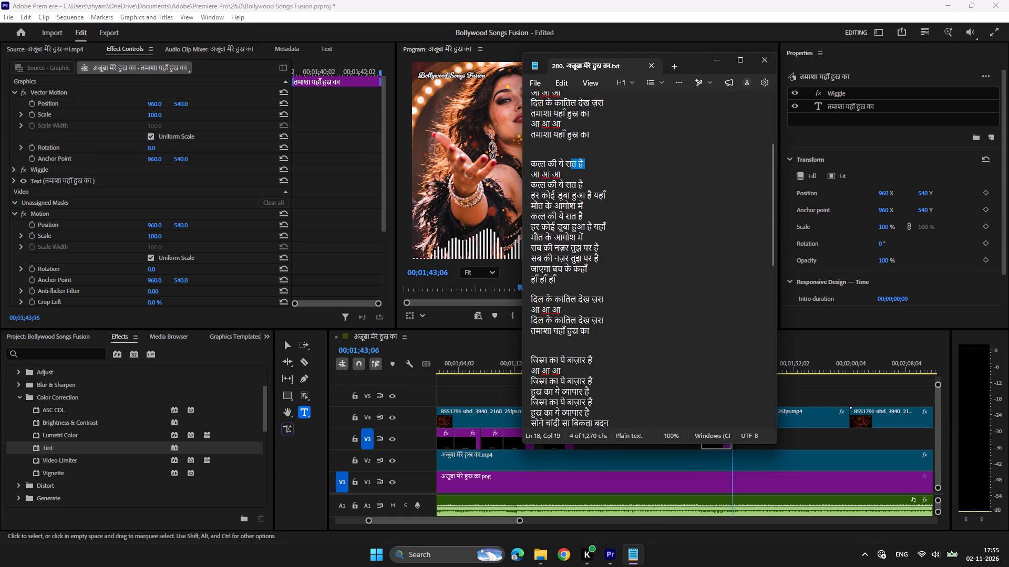
pyautogui.moveTo(572, 164); pyautogui.dragTo(524, 163)
pyautogui.hotkey('ctrl', 'c')
pyautogui.click(615, 557)
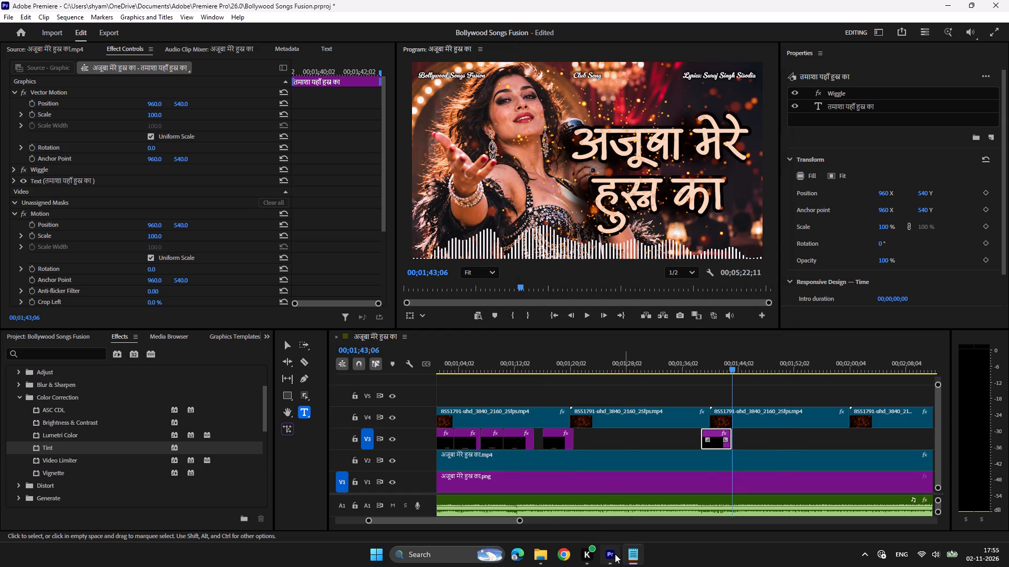
pyautogui.click(716, 363)
pyautogui.click(586, 239)
pyautogui.hotkey('ctrl', 'a')
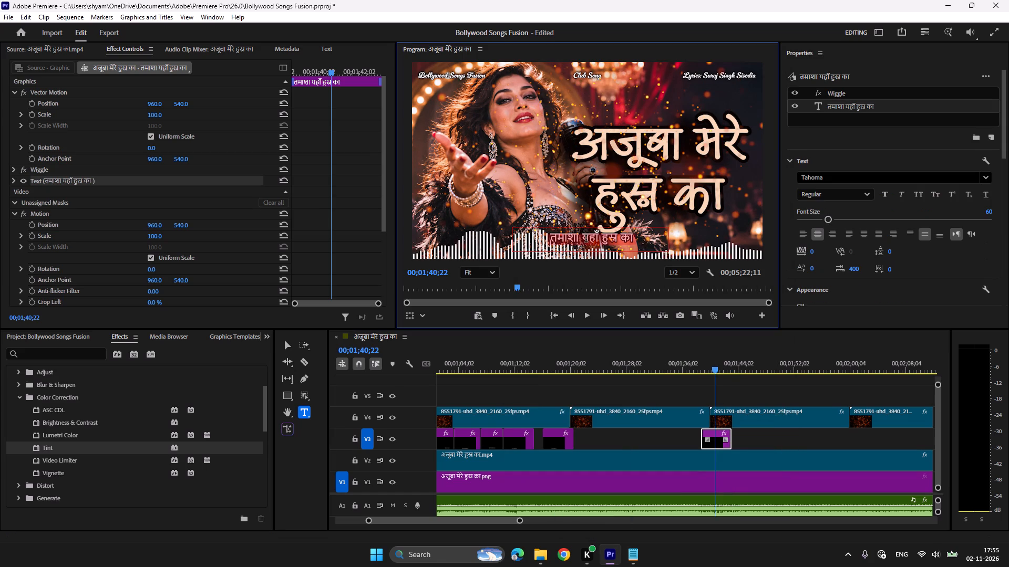
pyautogui.hotkey('ctrl', 'v')
# Play through the line to its repeat and paste a copy of the कत्ल की ये रात है clip on V3 at about 00;01;46.
pyautogui.click(698, 361)
pyautogui.press('space')
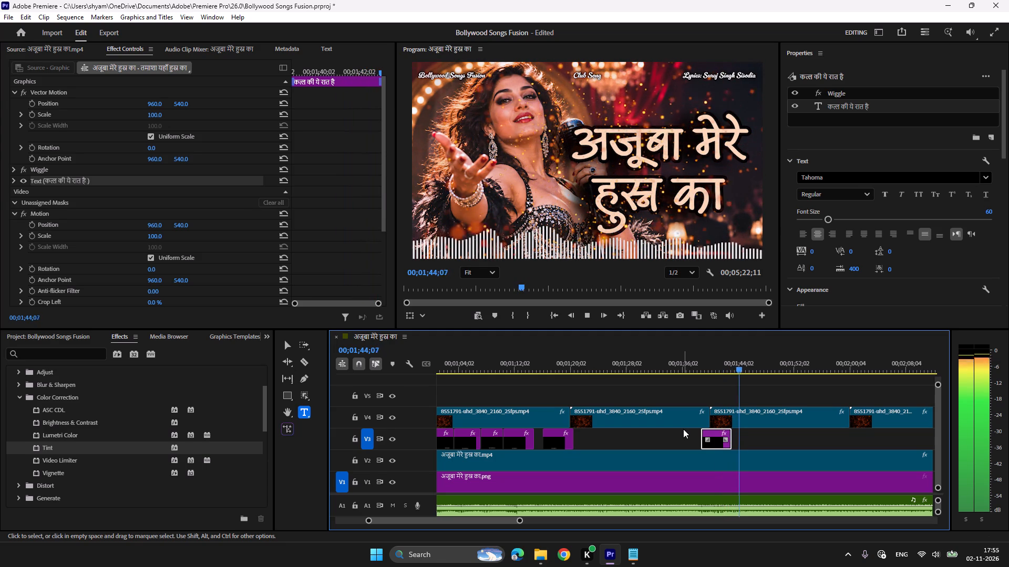
pyautogui.press('space')
pyautogui.press('space')
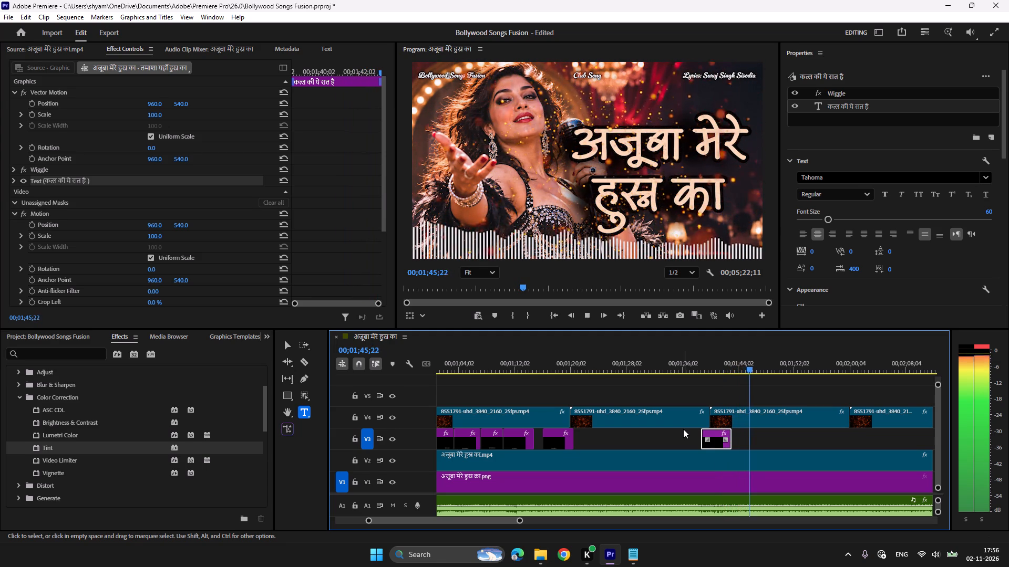
pyautogui.press('space')
pyautogui.hotkey('ctrl', 'c')
pyautogui.hotkey('ctrl', 'v')
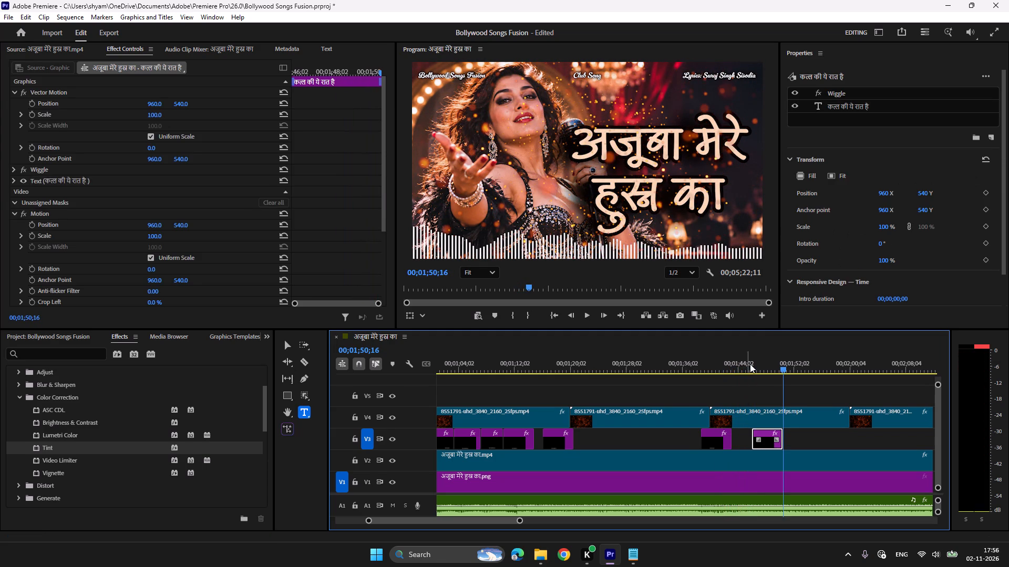
# Replay the repeated line to pinpoint the next one and paste a copy of the कत्ल की ये रात है clip on V3 at 00;01;48;16.
pyautogui.click(750, 364)
pyautogui.press('space')
pyautogui.scroll(-3, 739, 375)
pyautogui.scroll(-2, 678, 407)
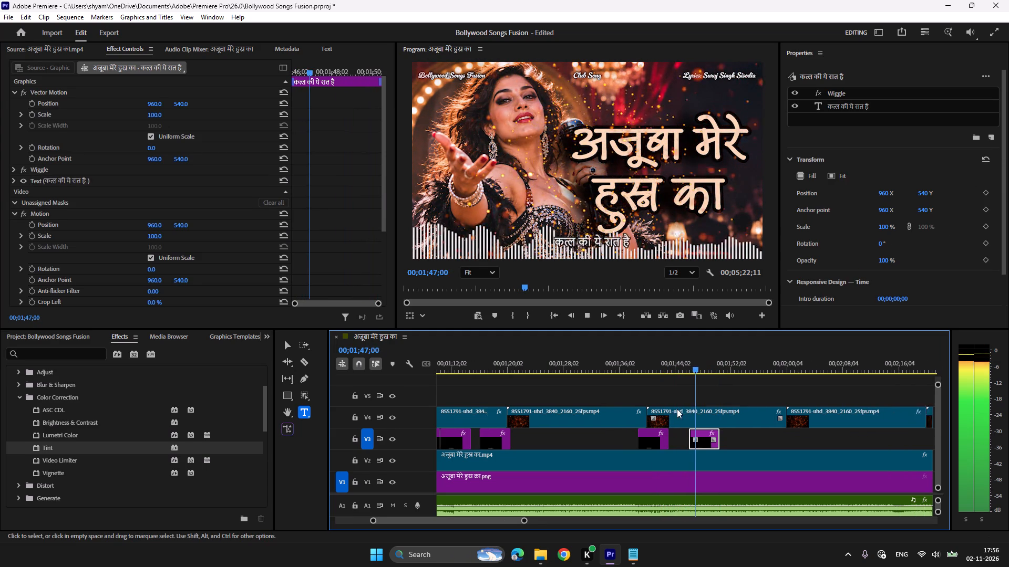
pyautogui.scroll(-1, 677, 409)
pyautogui.press('space')
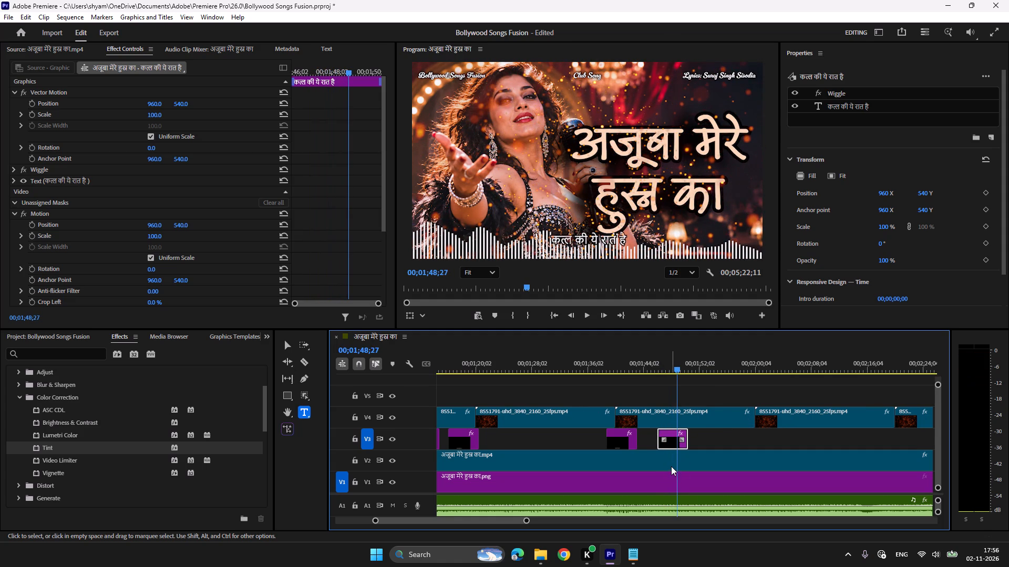
pyautogui.click(671, 369)
pyautogui.press('space')
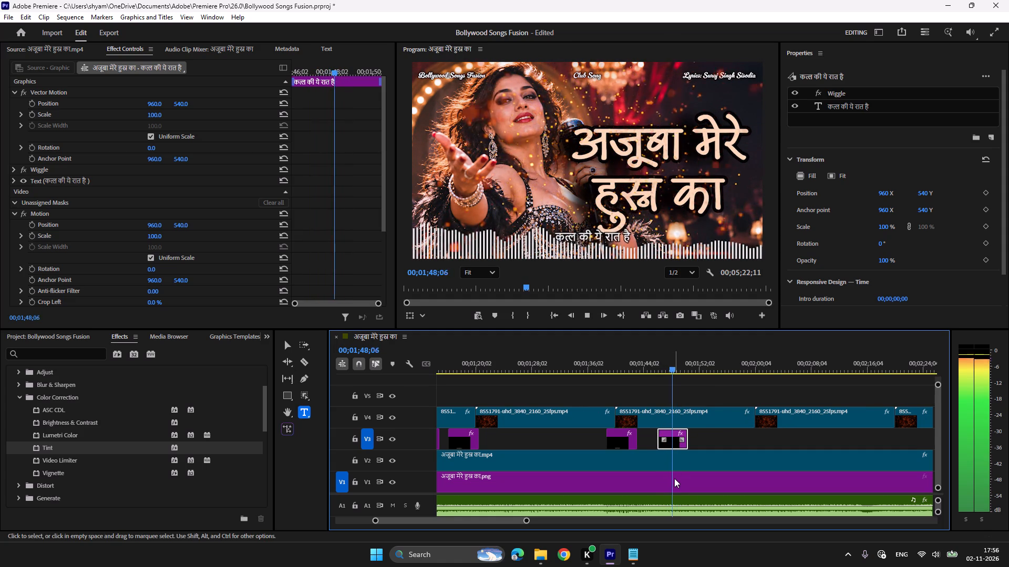
pyautogui.press('space')
pyautogui.click(668, 365)
pyautogui.press('space')
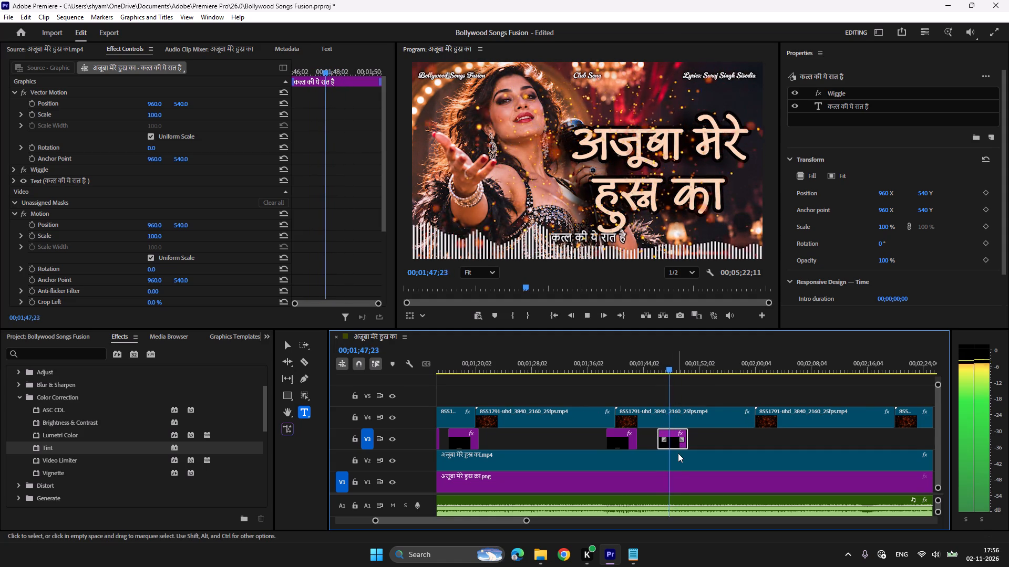
pyautogui.press('space')
pyautogui.hotkey('ctrl', 'c')
pyautogui.hotkey('ctrl', 'v')
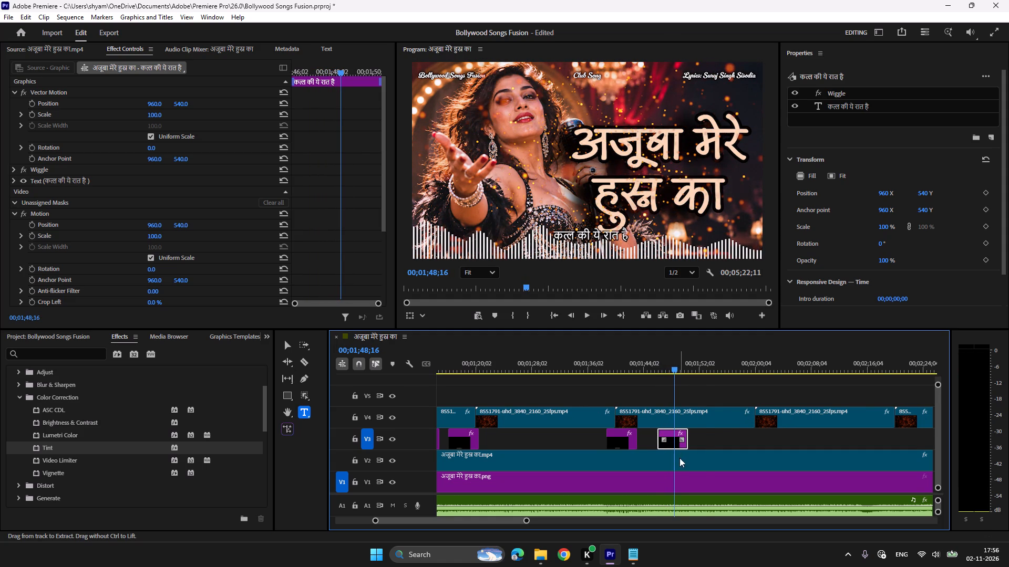
# Copy the line हर कोई डूबा हुआ है यहाँ from the Notepad lyrics and replace the last V3 clip's text with it in Premiere Pro.
pyautogui.click(636, 561)
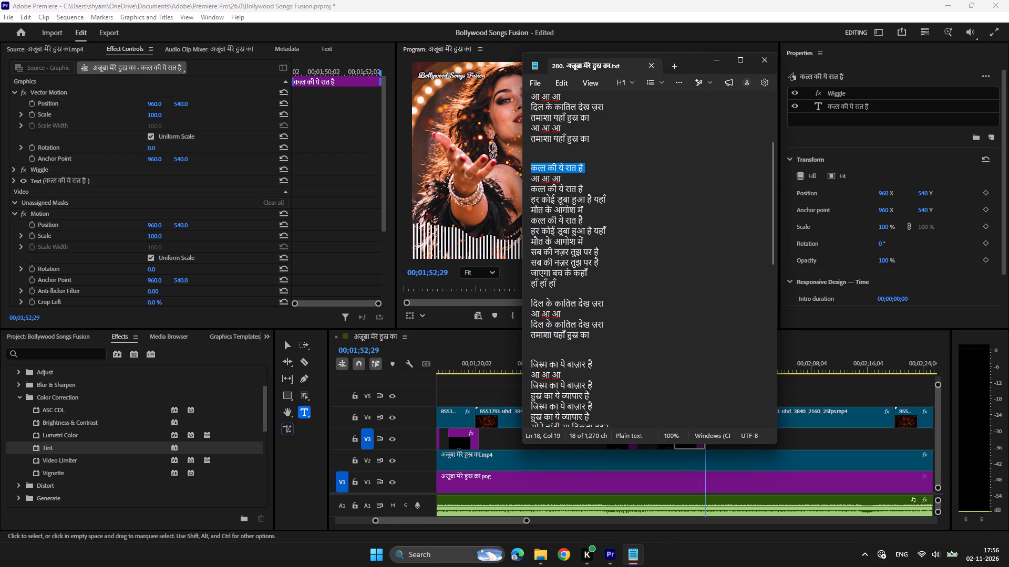
pyautogui.moveTo(610, 200); pyautogui.dragTo(526, 201)
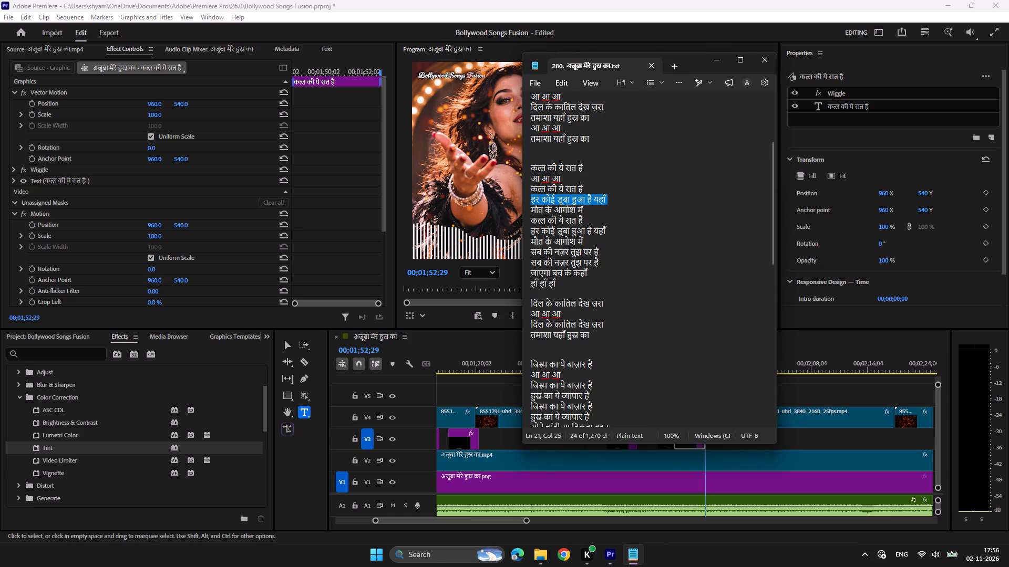
pyautogui.hotkey('ctrl', 'c')
pyautogui.click(610, 554)
pyautogui.click(694, 364)
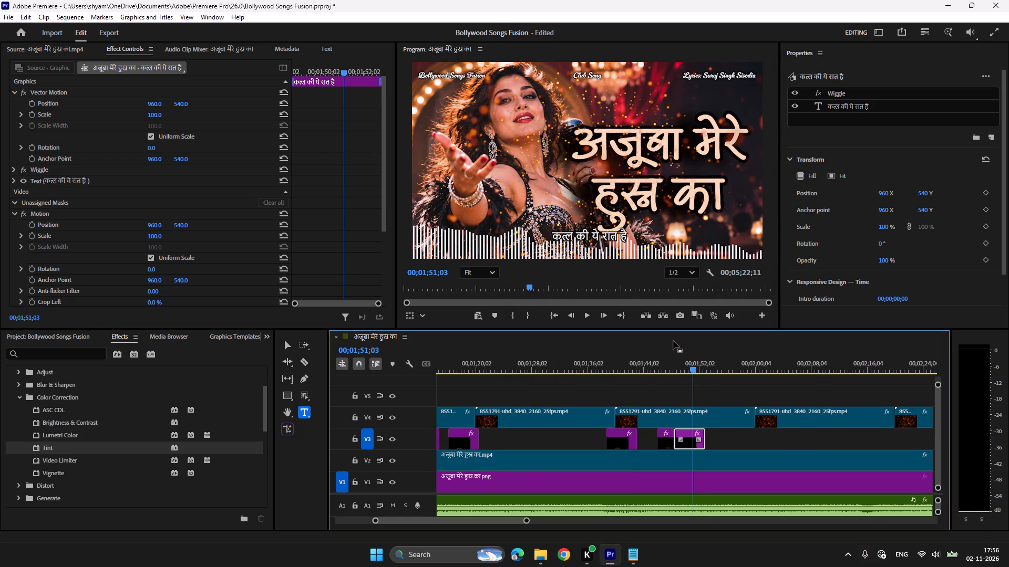
pyautogui.click(601, 236)
pyautogui.hotkey('ctrl', 'a')
pyautogui.hotkey('ctrl', 'v')
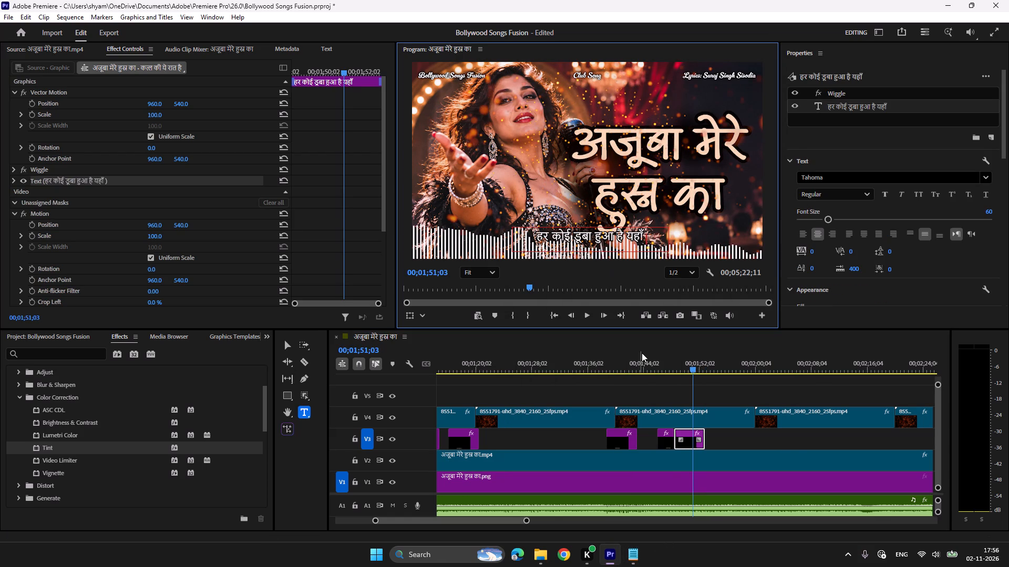
# Replay the हर कोई डूबा हुआ है यहाँ line and paste a copy of its clip on V3 at about 00;01;53.
pyautogui.click(674, 366)
pyautogui.press('space')
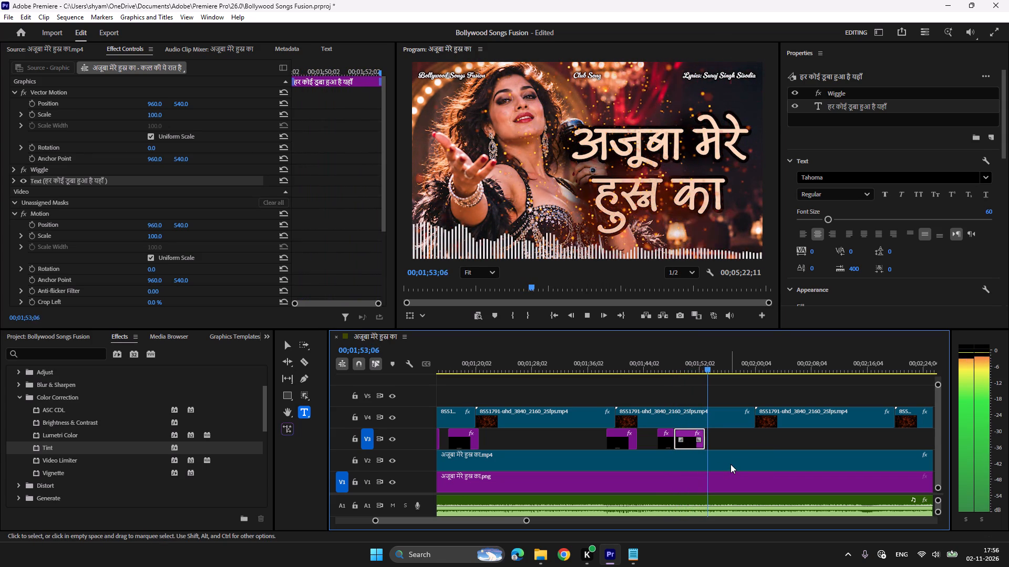
pyautogui.press('space')
pyautogui.hotkey('ctrl', 'c')
pyautogui.hotkey('ctrl', 'v')
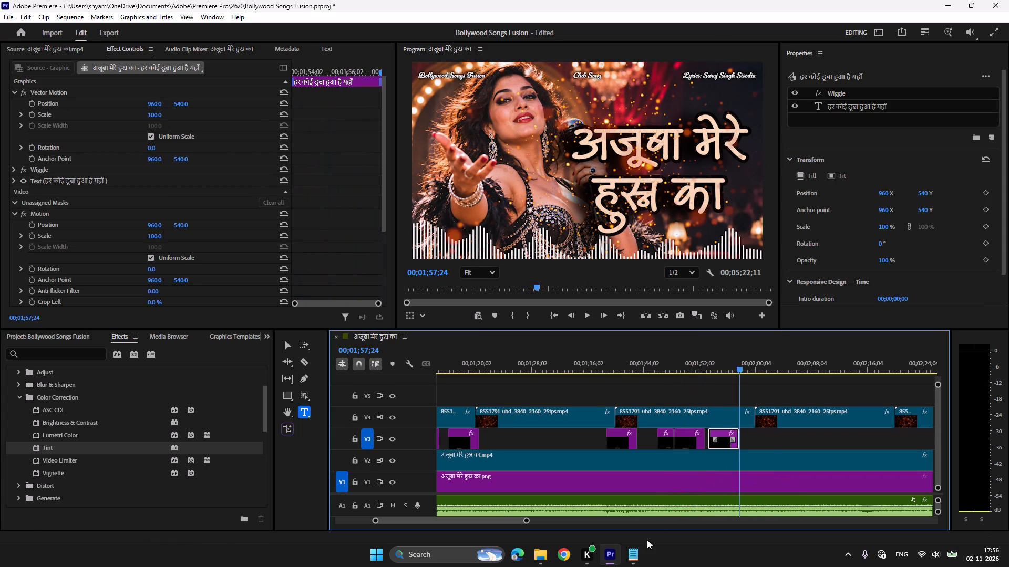
# Copy the line मौत के आगोश में from the Notepad lyrics and replace the last V3 clip's text with it in Premiere Pro.
pyautogui.click(639, 555)
pyautogui.moveTo(586, 210); pyautogui.dragTo(558, 208)
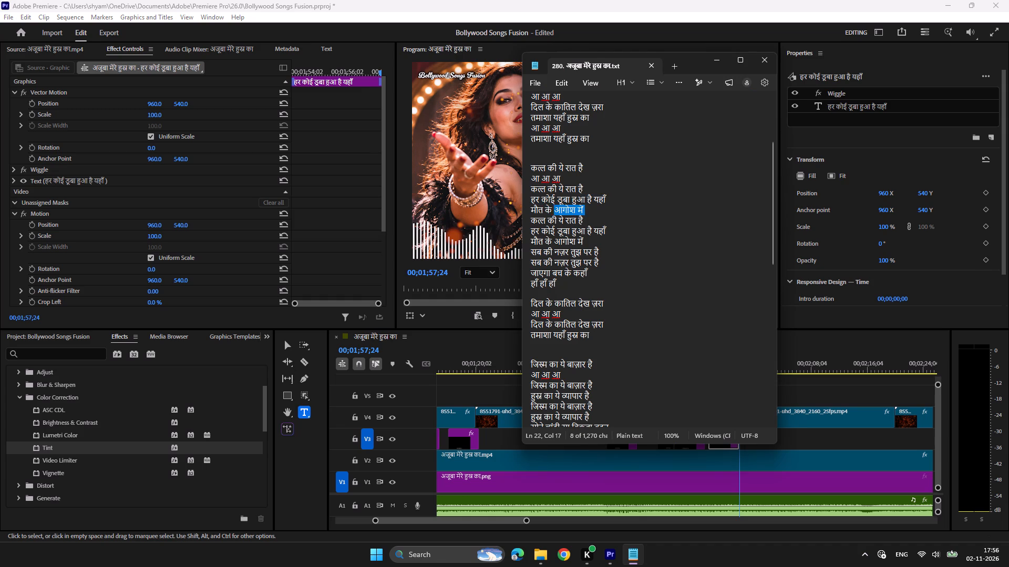
pyautogui.moveTo(558, 208); pyautogui.dragTo(522, 210)
pyautogui.hotkey('ctrl', 'c')
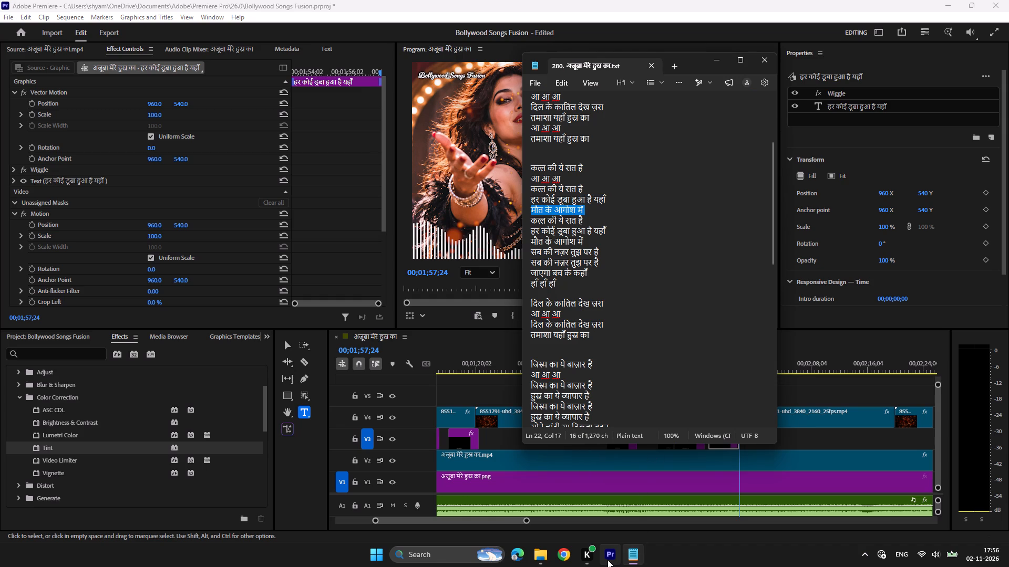
pyautogui.click(606, 560)
pyautogui.click(721, 366)
pyautogui.click(592, 239)
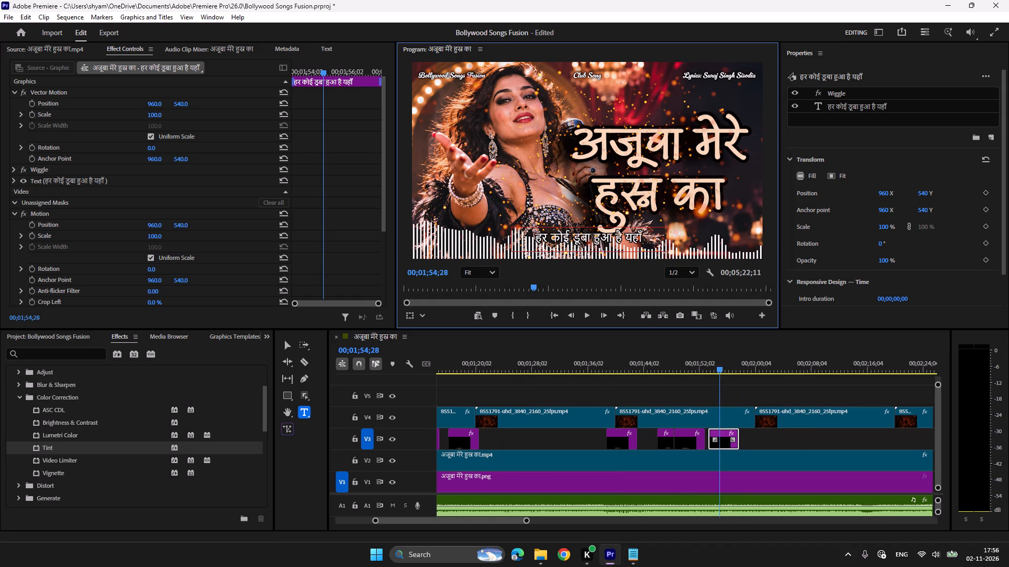
pyautogui.hotkey('ctrl', 'a')
pyautogui.hotkey('ctrl', 'v')
# Play through the मौत के आगोश में line and paste copies of the last three V3 lyric clips at 00;01;57;07.
pyautogui.click(705, 359)
pyautogui.press('space')
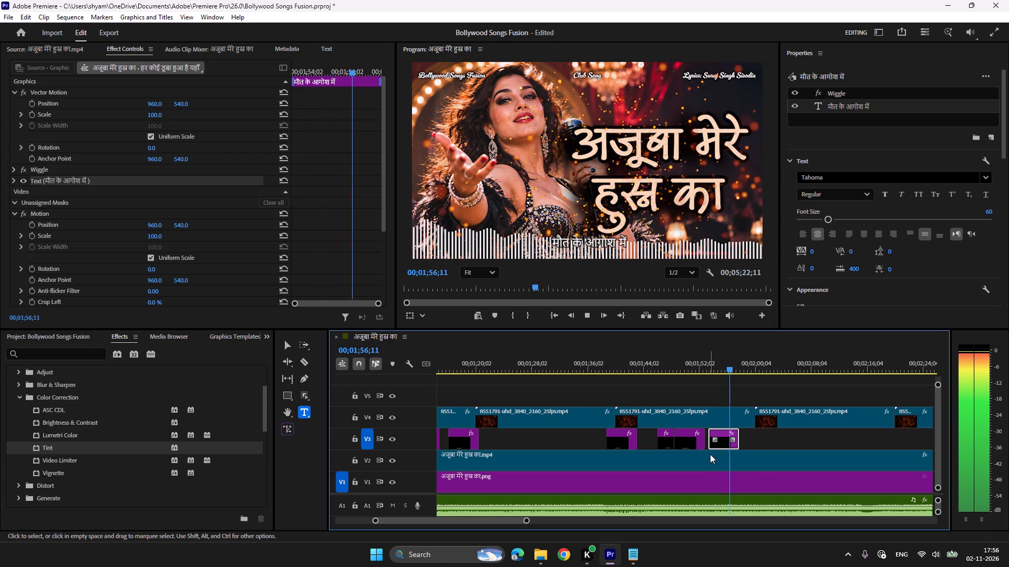
pyautogui.press('space')
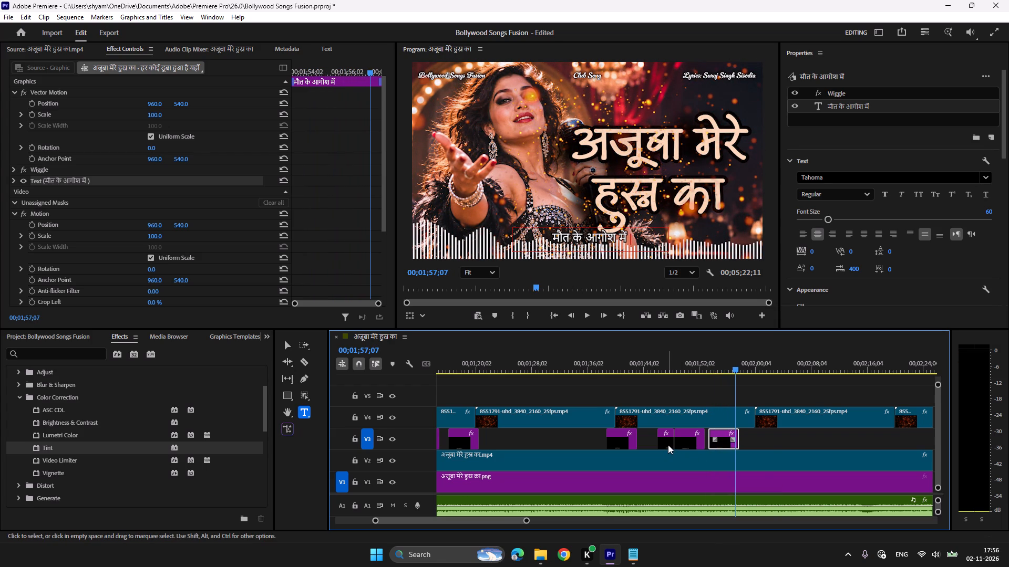
pyautogui.keyDown('shift'); pyautogui.click(668, 445); pyautogui.keyUp('shift')
pyautogui.keyDown('shift'); pyautogui.click(692, 447); pyautogui.keyUp('shift')
pyautogui.hotkey('ctrl', 'c')
pyautogui.hotkey('ctrl', 'v')
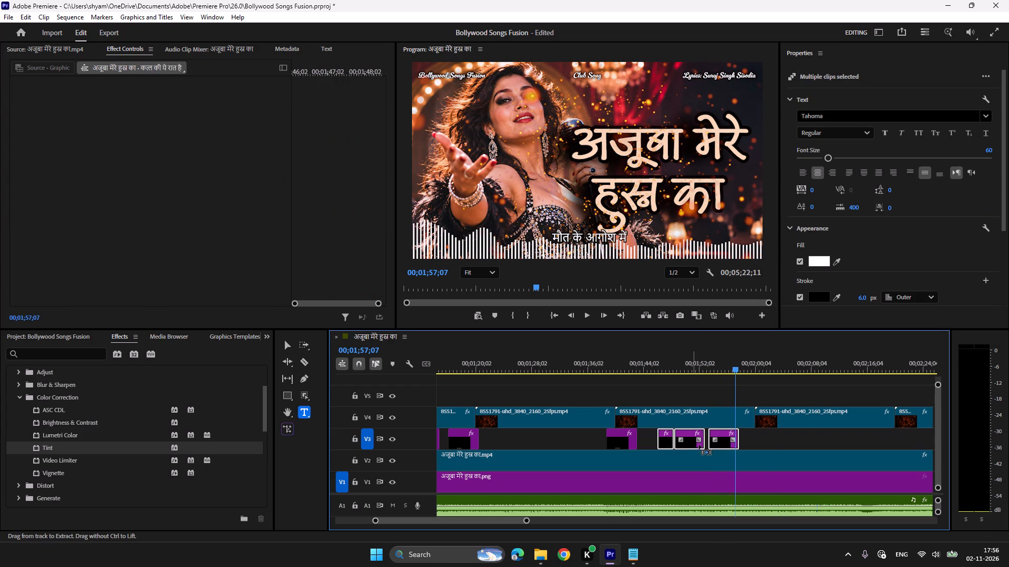
# Play through the three repeated lines and paste a copy of the last मौत के आगोश में clip on V3 at 00;02;08;07.
pyautogui.click(728, 363)
pyautogui.press('space')
pyautogui.scroll(-3, 713, 474)
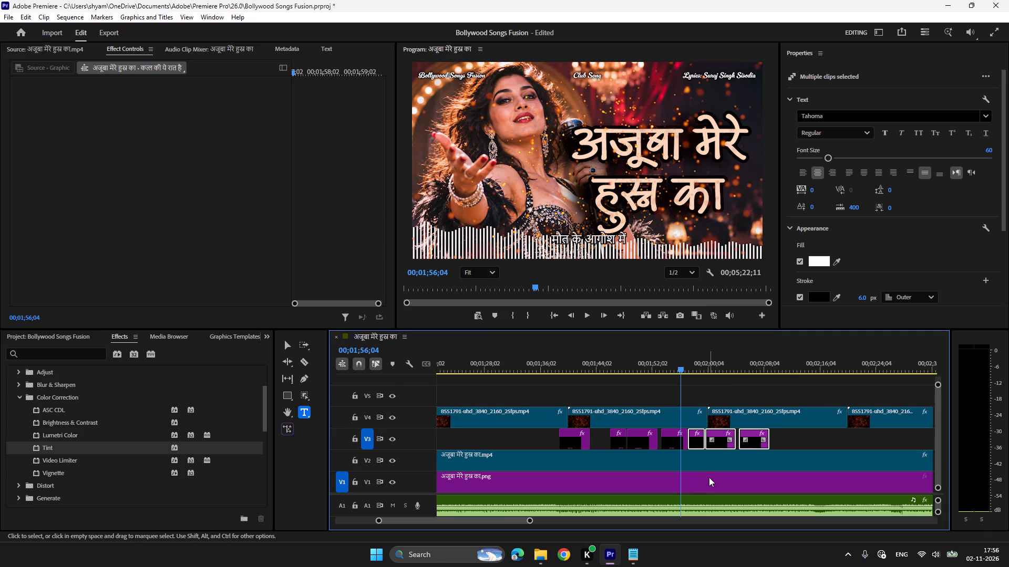
pyautogui.scroll(-3, 689, 472)
pyautogui.press('space')
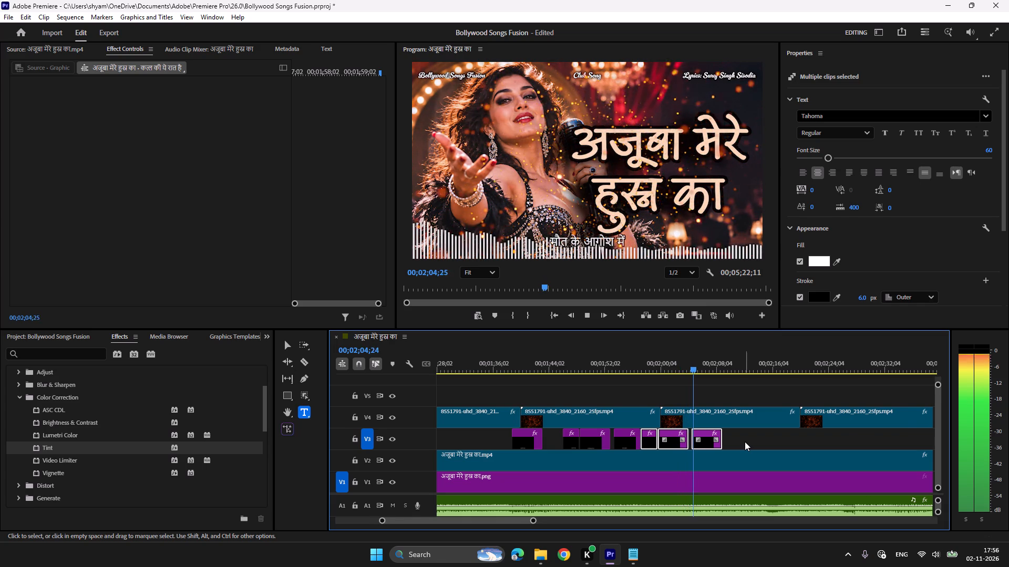
pyautogui.scroll(-2, 743, 442)
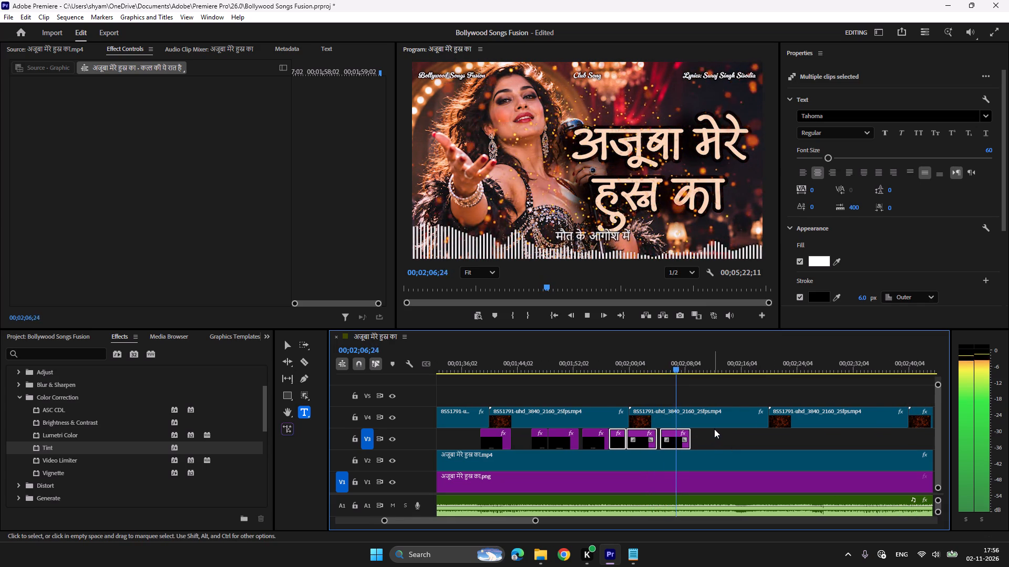
pyautogui.press('space')
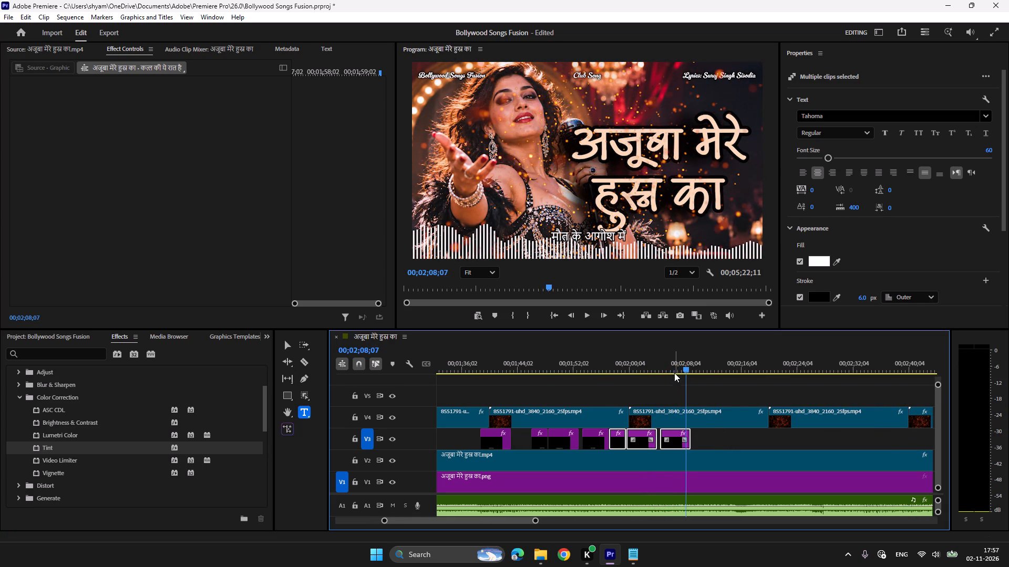
pyautogui.click(717, 454)
pyautogui.click(676, 444)
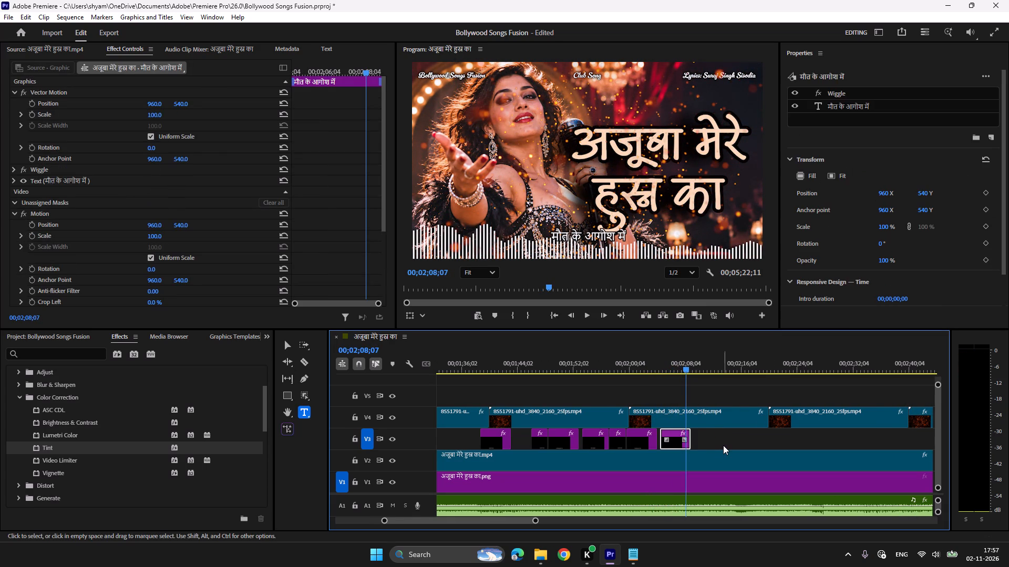
pyautogui.hotkey('ctrl', 'c')
pyautogui.hotkey('ctrl', 'v')
# Copy the line सब की नज़र तुझ पर है from the Notepad lyrics and replace the last V3 clip's text with it in Premiere Pro.
pyautogui.click(632, 562)
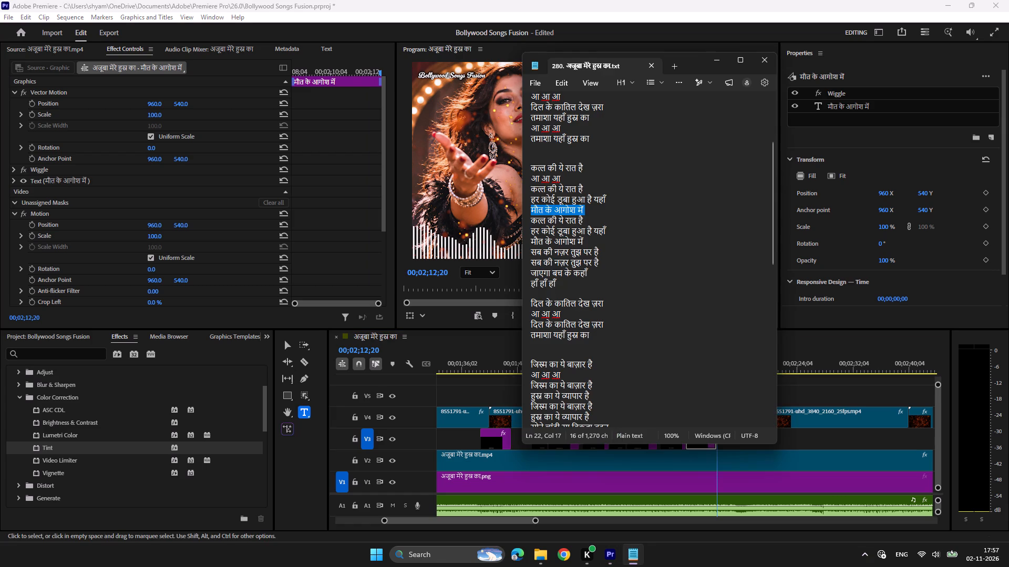
pyautogui.moveTo(599, 250); pyautogui.dragTo(513, 253)
pyautogui.hotkey('ctrl', 'c')
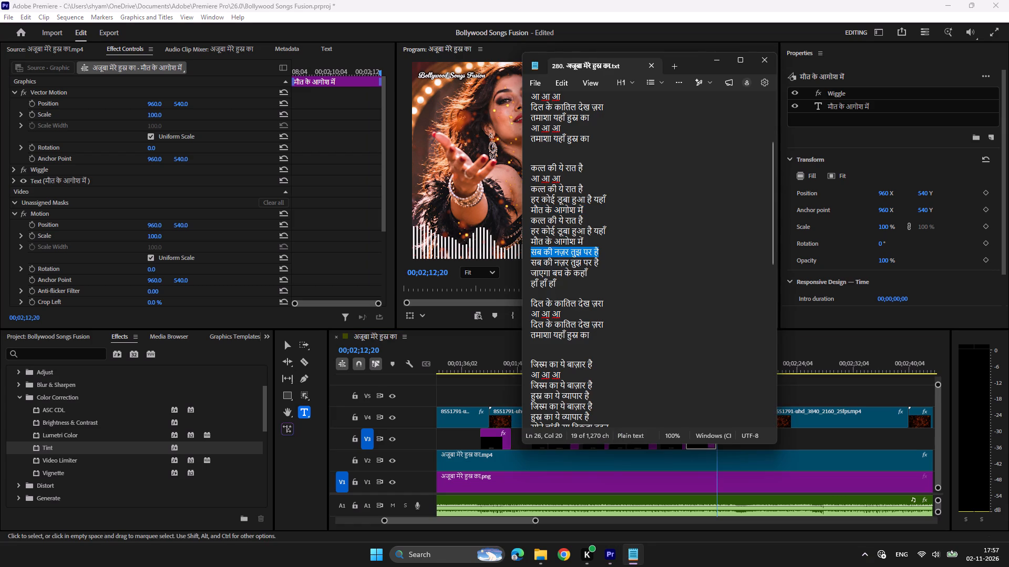
pyautogui.click(607, 562)
pyautogui.click(692, 362)
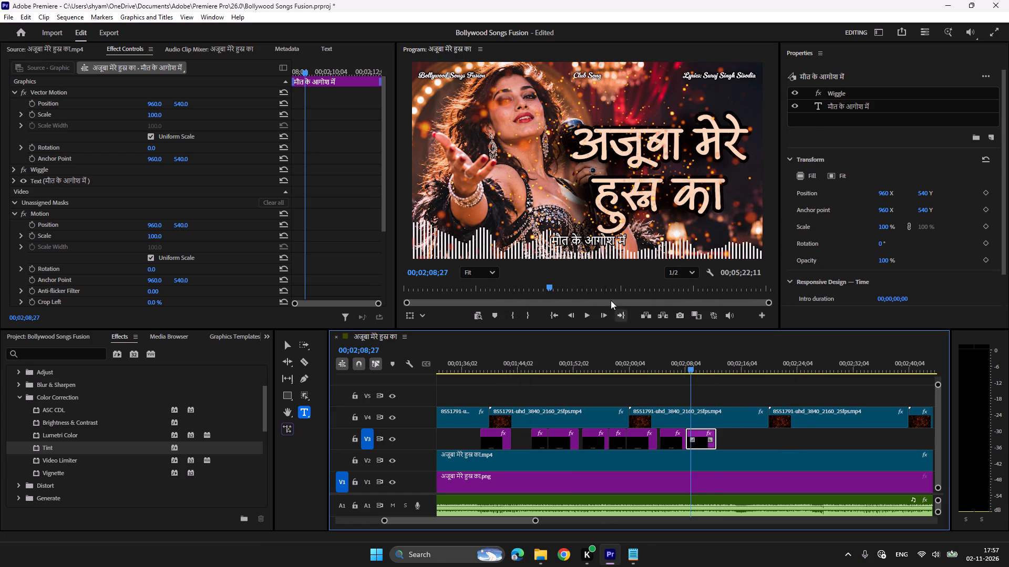
pyautogui.click(592, 243)
pyautogui.hotkey('ctrl', 'a')
pyautogui.hotkey('ctrl', 'v')
# Play through the line to its repeat and paste a copy of the सब की नज़र तुझ पर है clip on V3 at about 00;02;11.
pyautogui.click(684, 367)
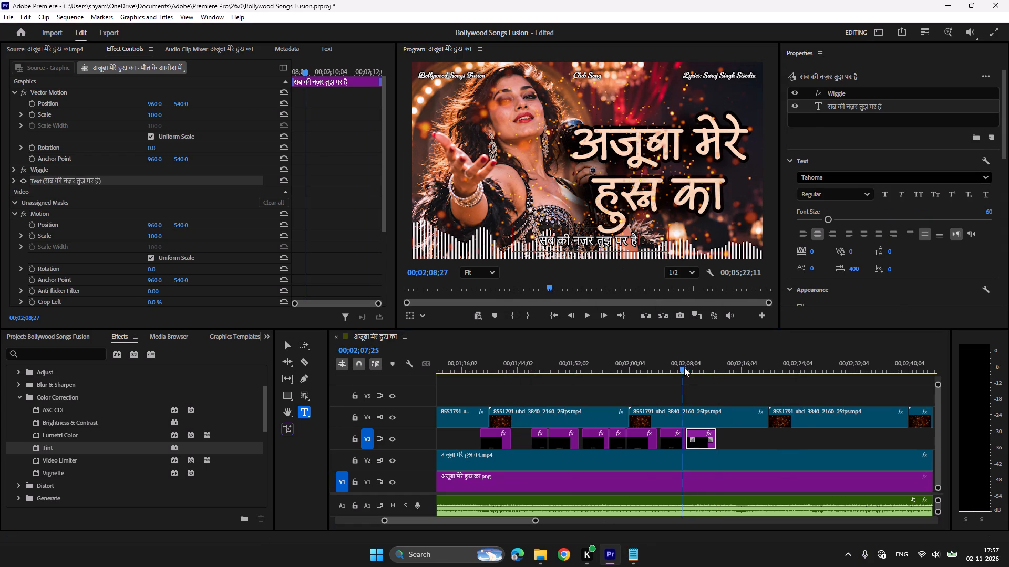
pyautogui.press('space')
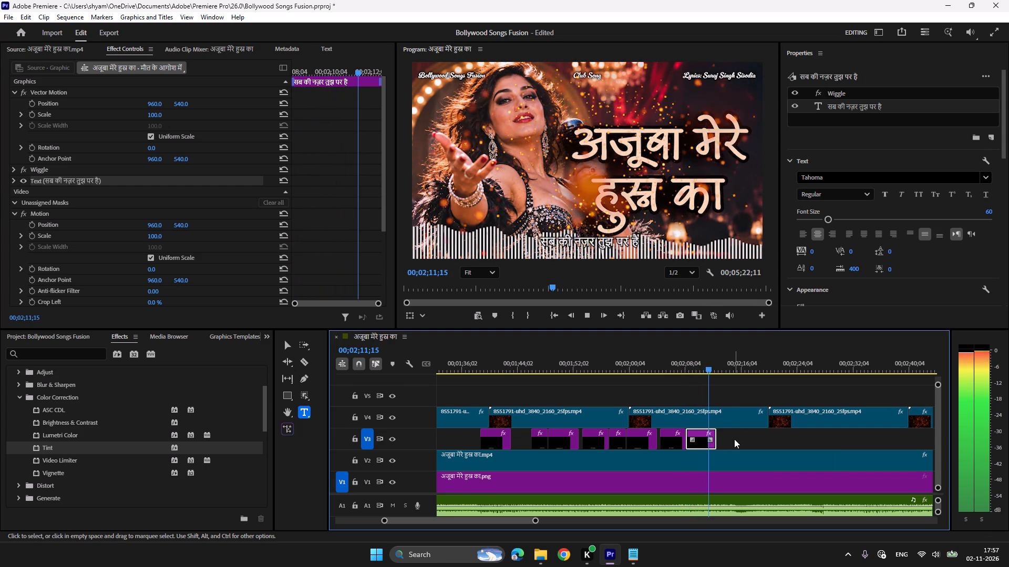
pyautogui.press('space')
pyautogui.hotkey('ctrl', 'c')
pyautogui.hotkey('ctrl', 'v')
# Play through the repeated line and paste another copy of the सब की नज़र तुझ पर है clip on V3 at 00;02;15;12.
pyautogui.click(706, 366)
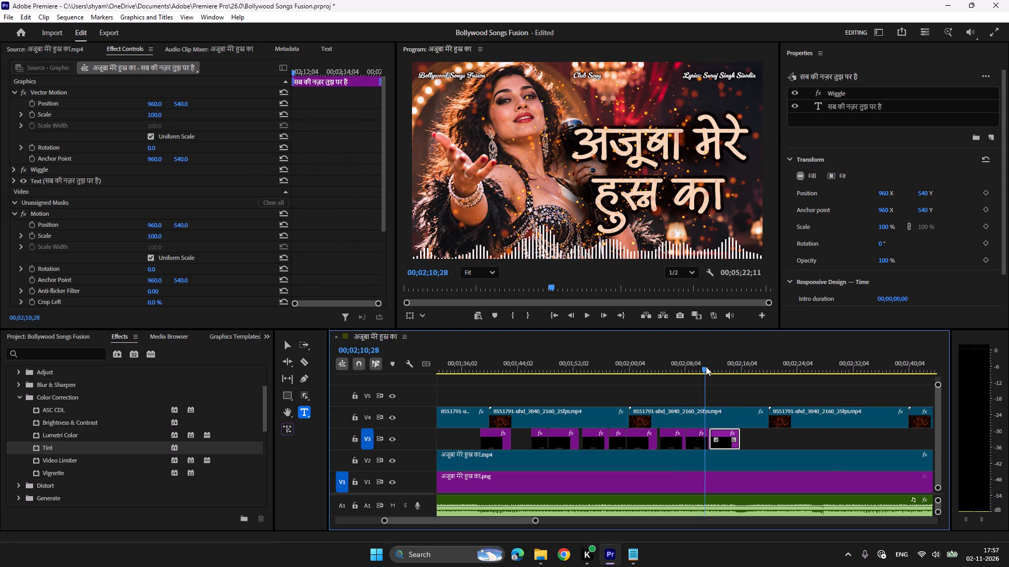
pyautogui.press('space')
pyautogui.scroll(-4, 730, 437)
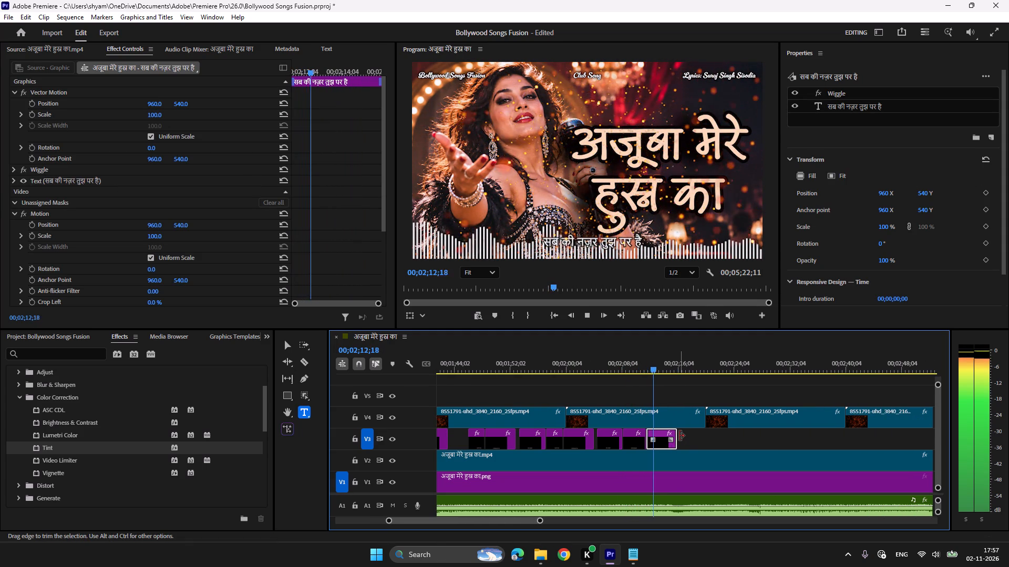
pyautogui.scroll(-2, 679, 436)
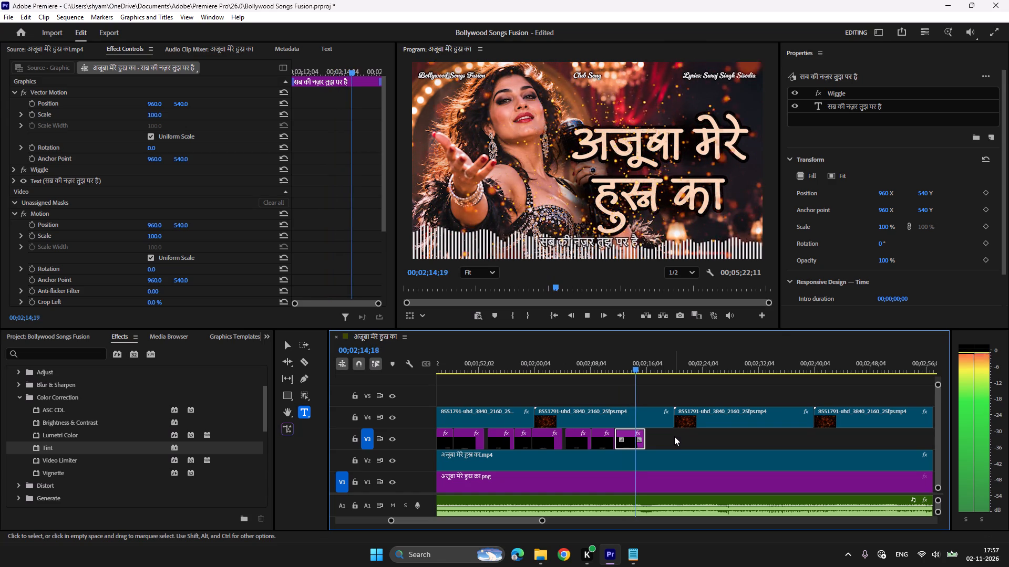
pyautogui.press('space')
pyautogui.press('space')
pyautogui.press('space')
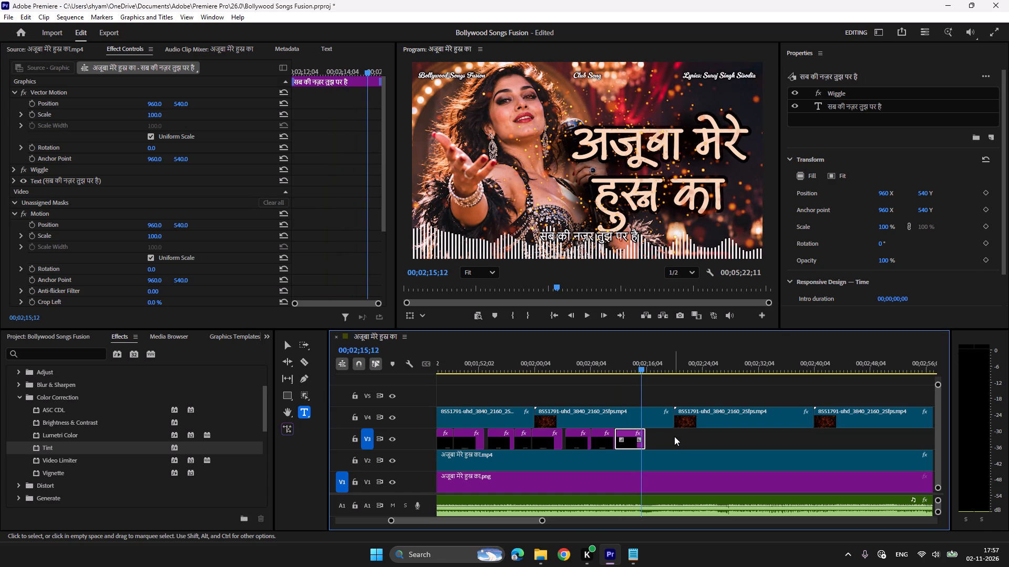
pyautogui.hotkey('ctrl', 'c')
pyautogui.hotkey('ctrl', 'v')
# Copy the line जाएगा बच के कहाँ from the Notepad lyrics and replace the last V3 clip's text with it in Premiere Pro.
pyautogui.click(631, 560)
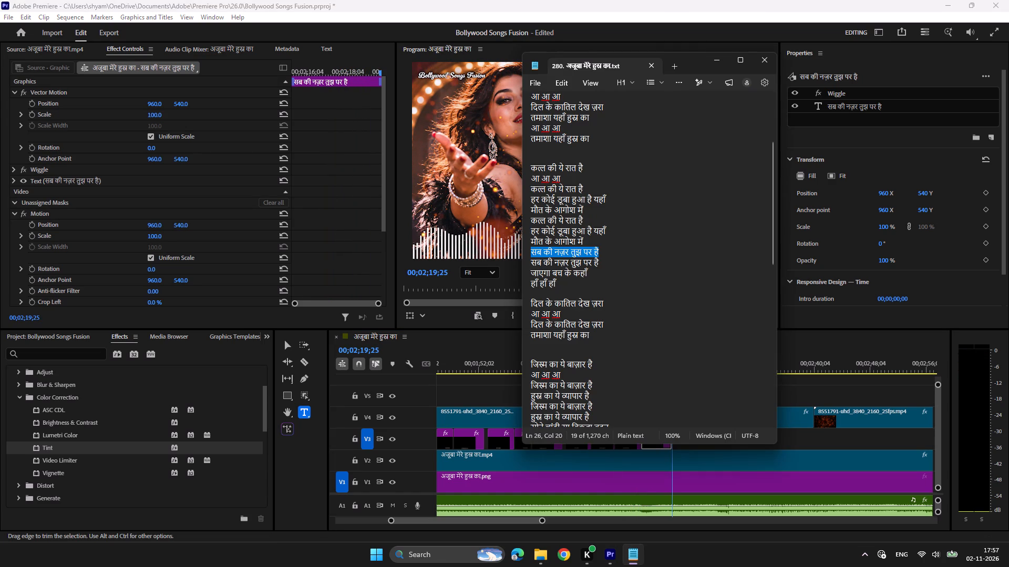
pyautogui.moveTo(594, 271); pyautogui.dragTo(531, 272)
pyautogui.hotkey('ctrl', 'c')
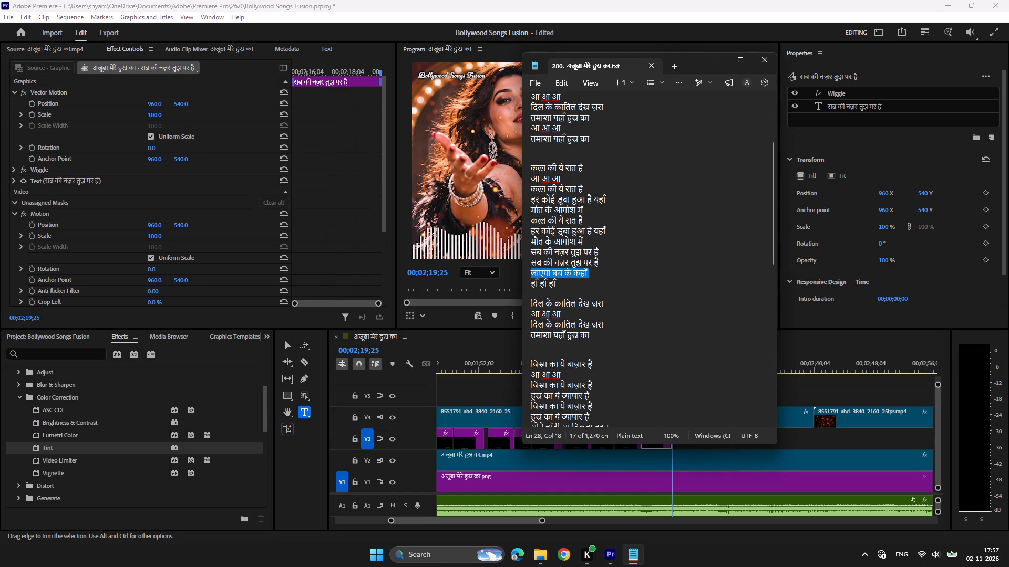
pyautogui.click(614, 564)
pyautogui.click(656, 356)
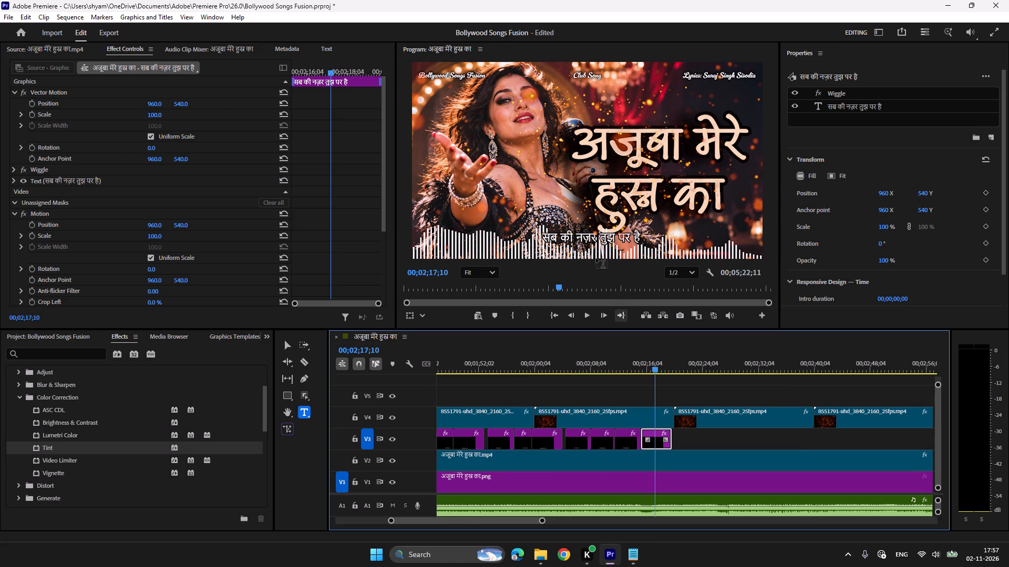
pyautogui.click(591, 236)
pyautogui.hotkey('ctrl', 'a')
pyautogui.hotkey('ctrl', 'v')
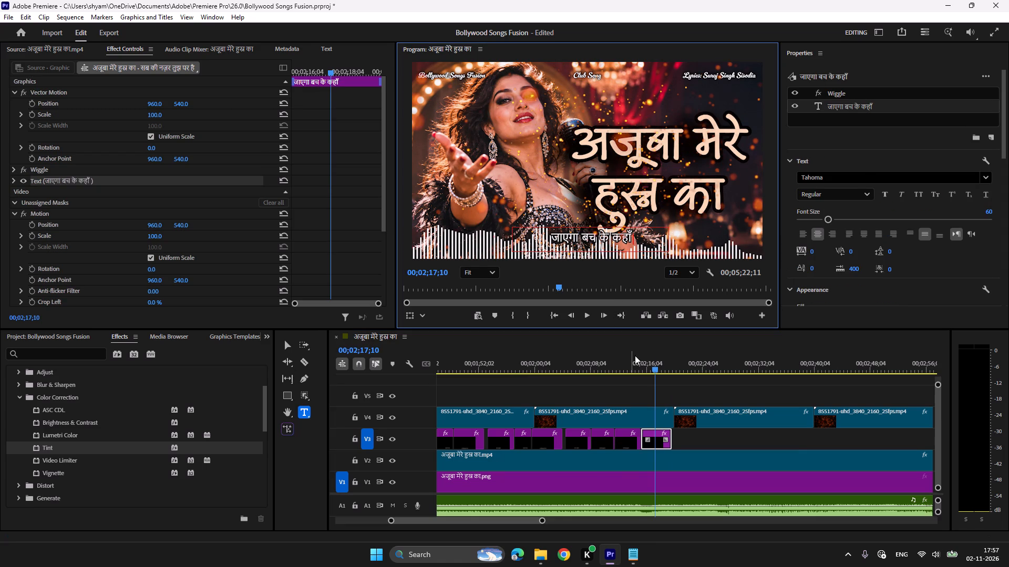
# Replay the जाएगा बच के कहाँ line to pinpoint where the next line starts and park the playhead at 00;02;19;00.
pyautogui.click(636, 358)
pyautogui.press('space')
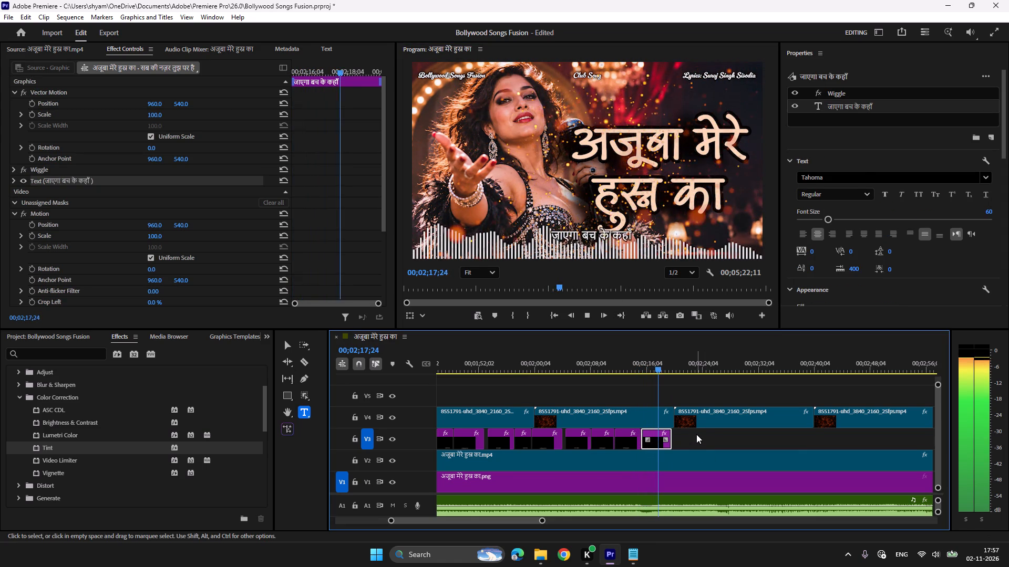
pyautogui.press('space')
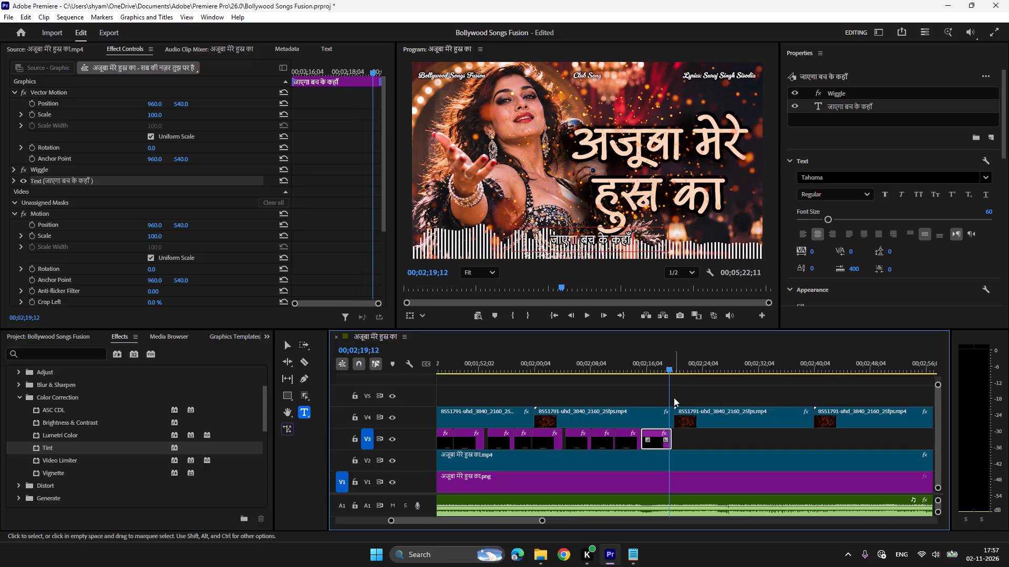
pyautogui.click(662, 364)
pyautogui.press('space')
pyautogui.press('space')
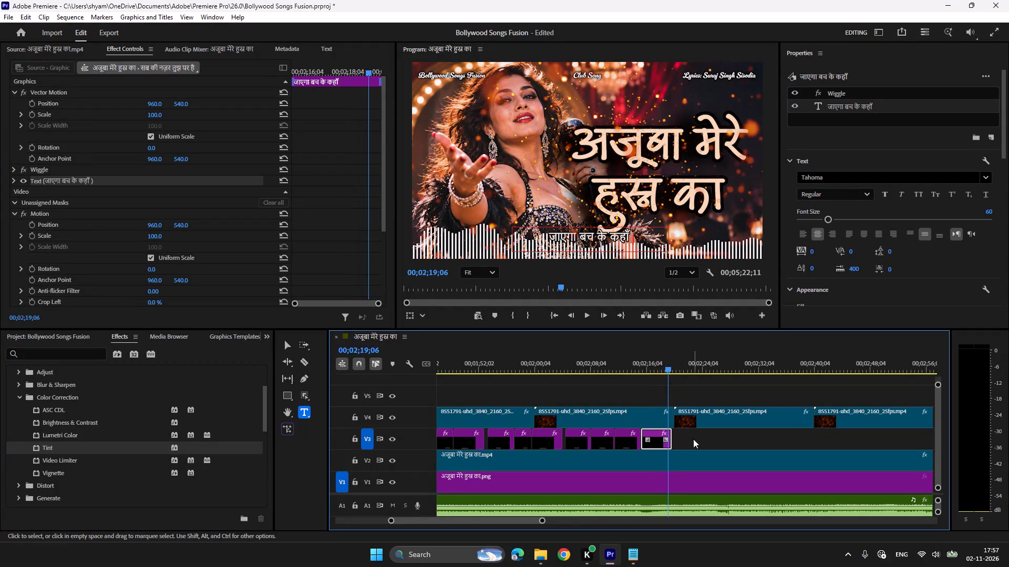
pyautogui.click(664, 366)
pyautogui.press('space')
pyautogui.press('space')
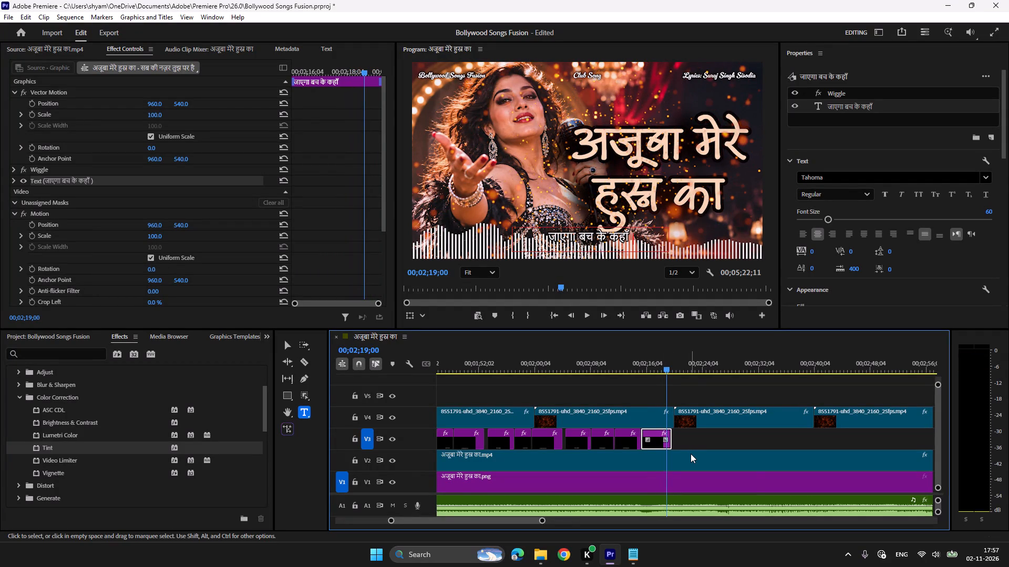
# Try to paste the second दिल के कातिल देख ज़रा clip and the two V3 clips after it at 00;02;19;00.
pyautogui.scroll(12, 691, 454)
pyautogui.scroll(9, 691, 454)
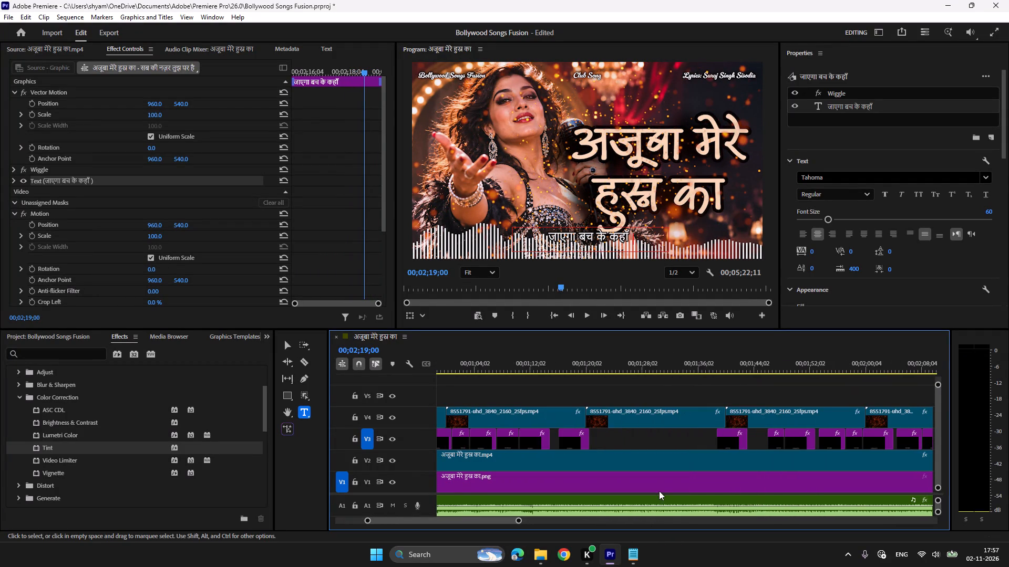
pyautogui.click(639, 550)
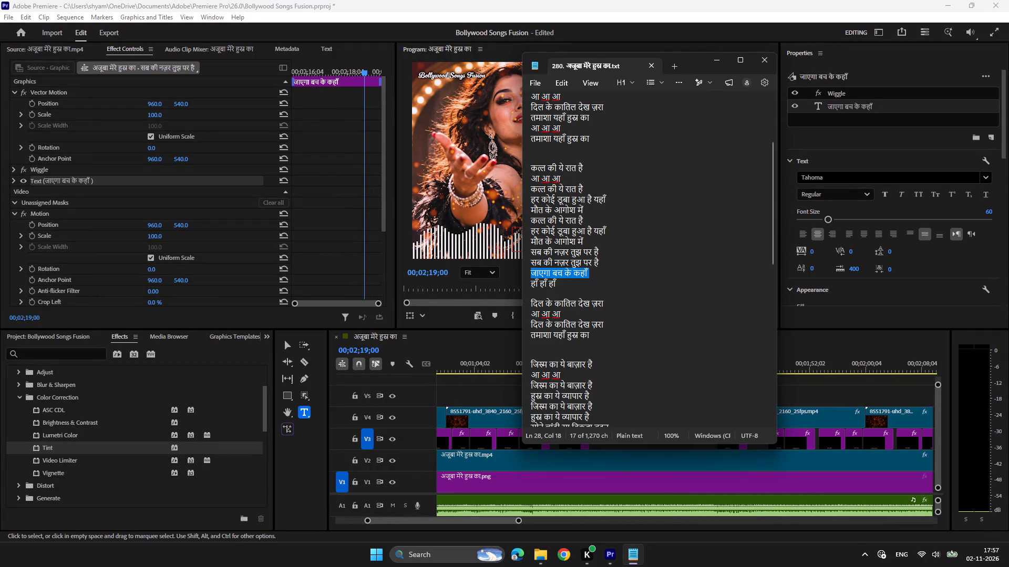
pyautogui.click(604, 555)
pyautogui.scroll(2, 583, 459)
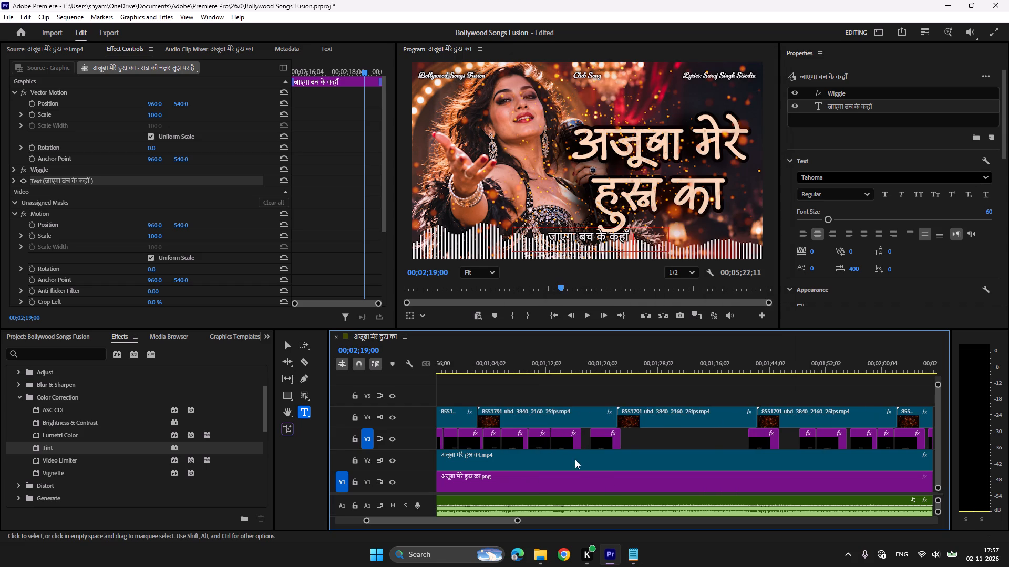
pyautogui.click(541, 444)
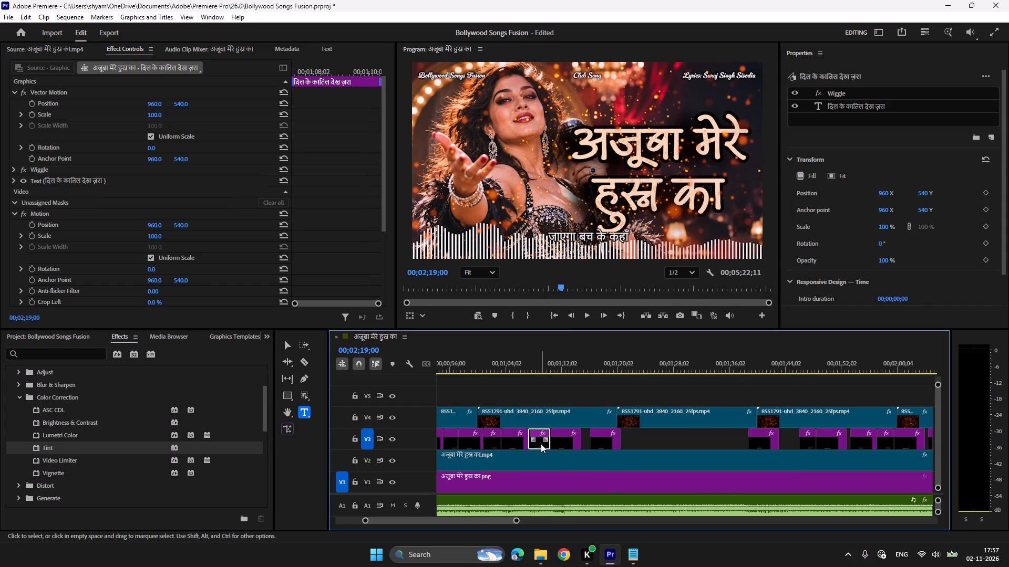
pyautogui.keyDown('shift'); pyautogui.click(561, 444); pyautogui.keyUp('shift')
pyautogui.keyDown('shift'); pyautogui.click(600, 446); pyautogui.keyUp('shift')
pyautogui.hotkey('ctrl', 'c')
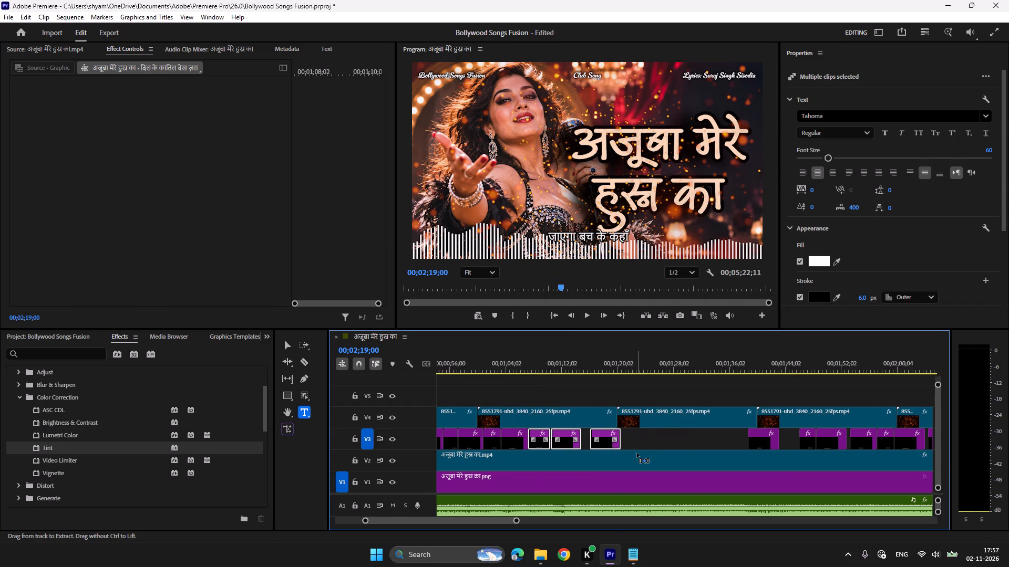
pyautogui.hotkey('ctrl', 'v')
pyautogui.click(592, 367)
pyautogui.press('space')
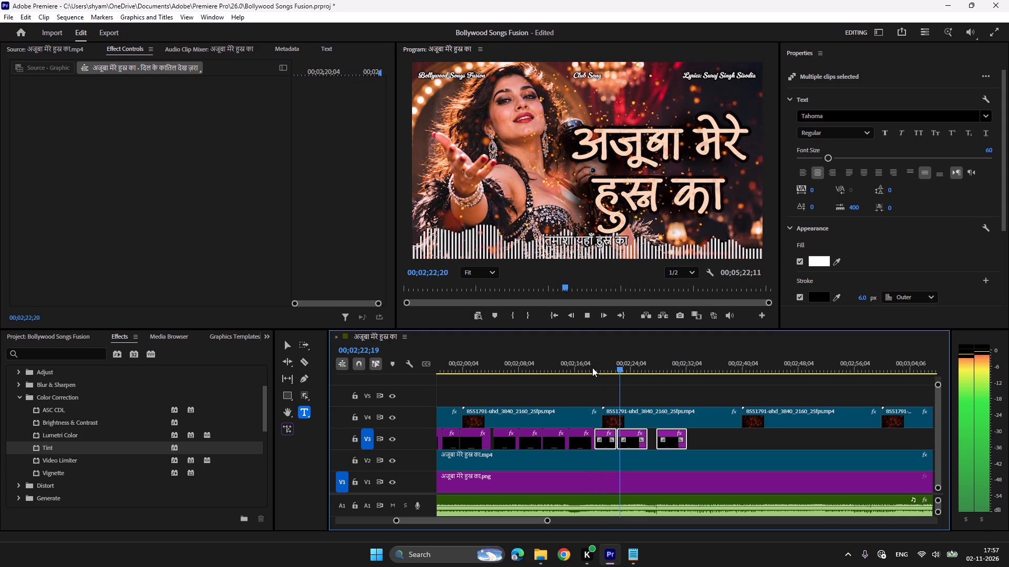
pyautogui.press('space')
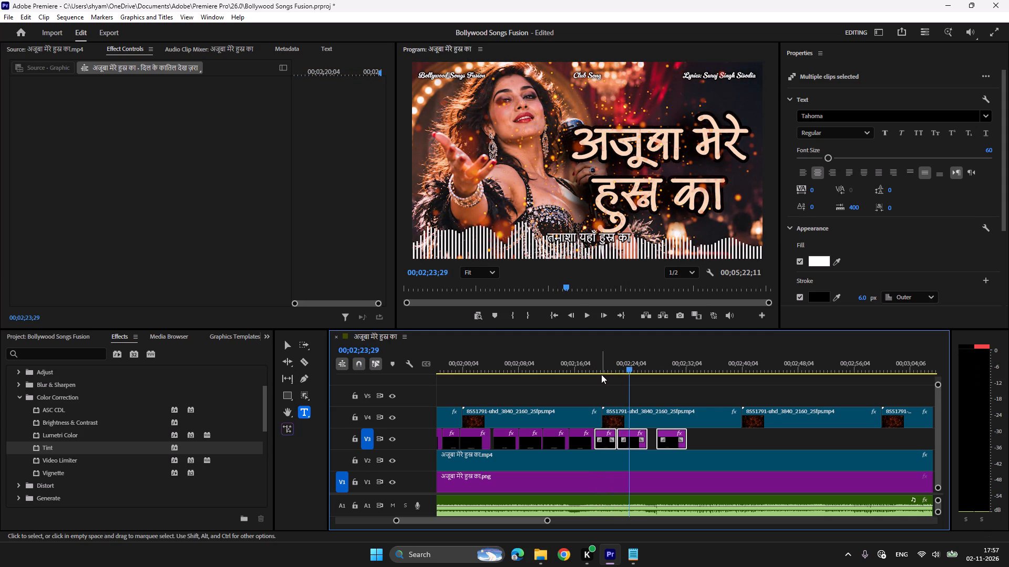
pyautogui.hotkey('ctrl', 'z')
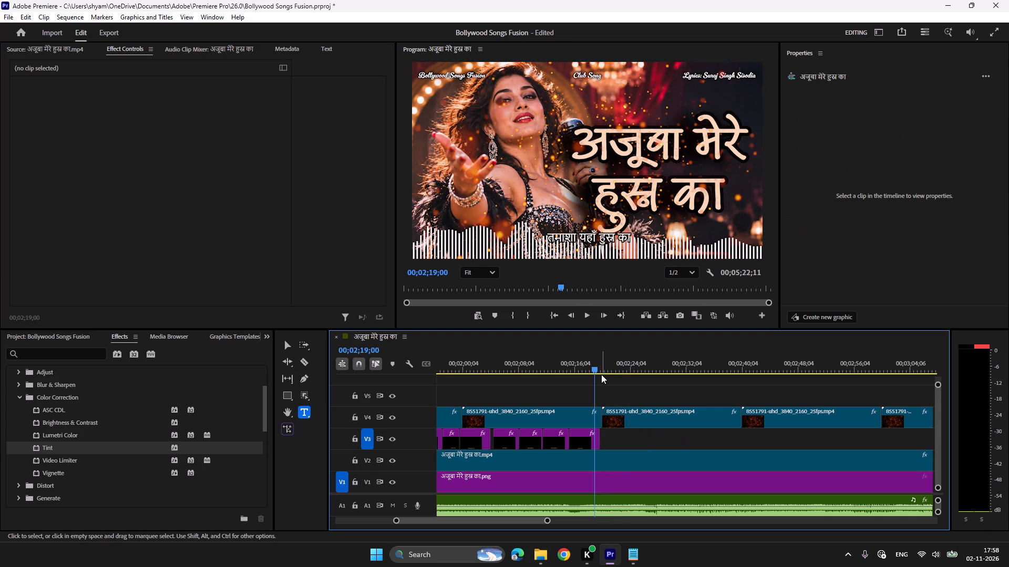
# Paste copies of the two दिल के कातिल देख ज़रा clips and the following तमाशा यहाँ हुस्न का clip on V3 at 00;02;19;00 and play them back.
pyautogui.scroll(20, 604, 469)
pyautogui.scroll(2, 604, 469)
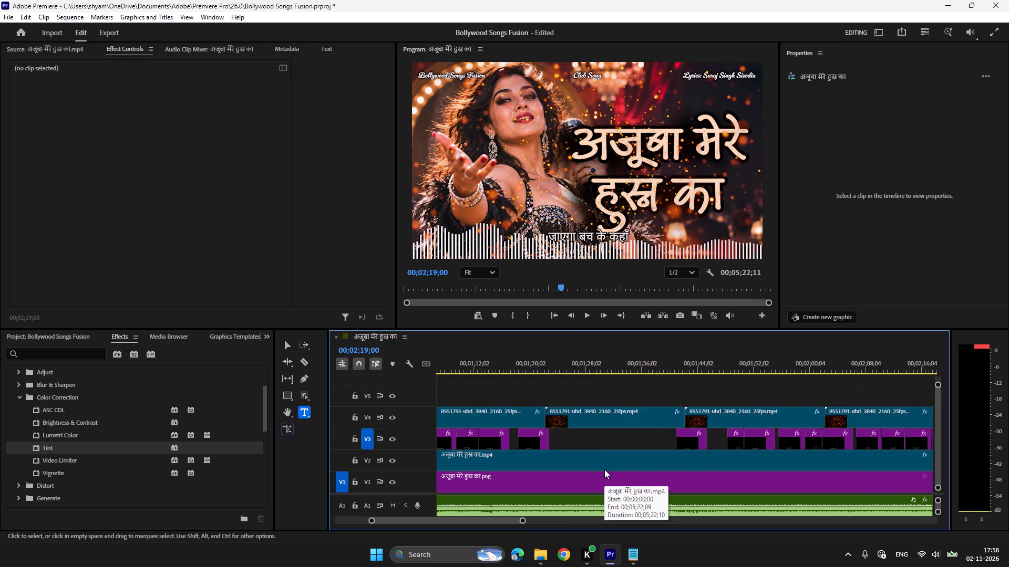
pyautogui.scroll(7, 604, 469)
pyautogui.click(539, 440)
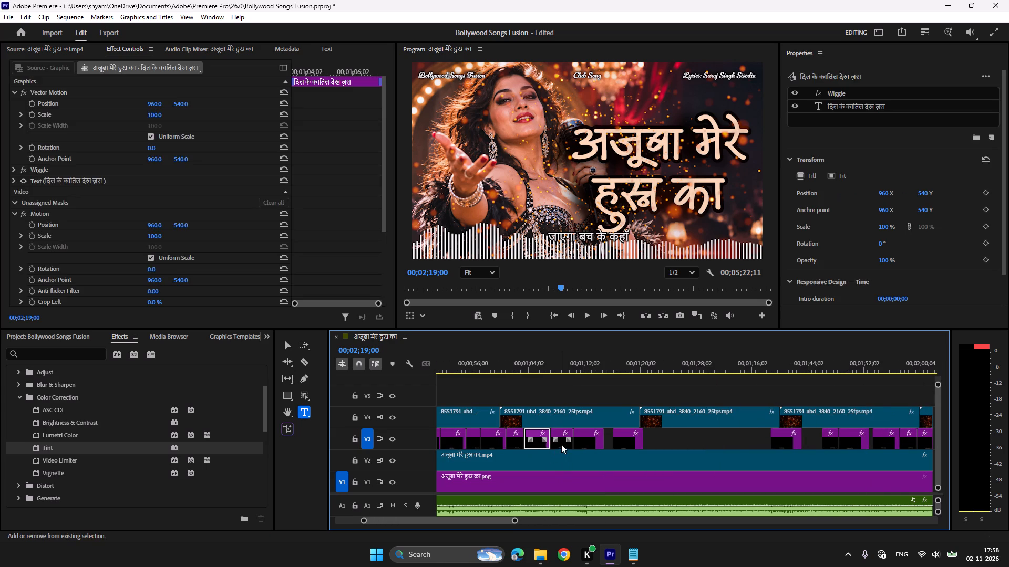
pyautogui.keyDown('shift'); pyautogui.click(562, 444); pyautogui.keyUp('shift')
pyautogui.keyDown('shift'); pyautogui.click(592, 447); pyautogui.keyUp('shift')
pyautogui.hotkey('ctrl', 'c')
pyautogui.hotkey('ctrl', 'v')
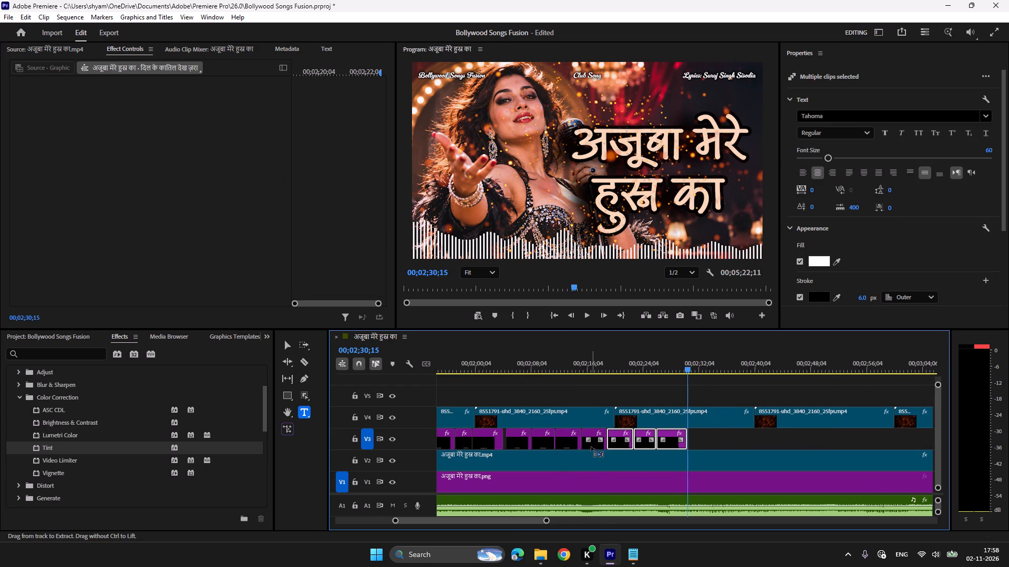
pyautogui.click(600, 362)
pyautogui.press('space')
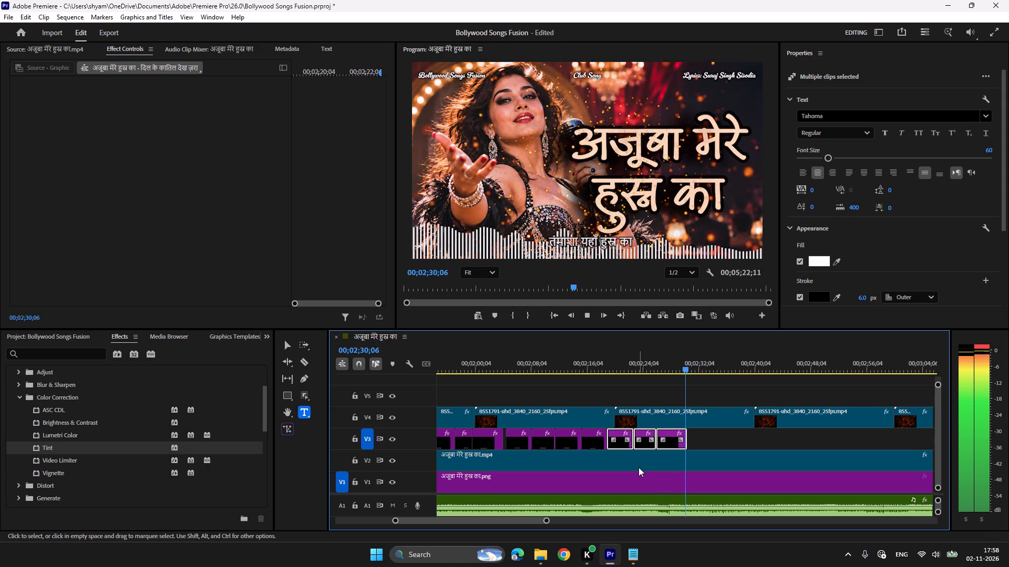
# Save the project.
pyautogui.hotkey('ctrl', 's')
# Play through the interlude to the next verse and paste a copy of the last तमाशा यहाँ हुस्न का clip on V3 at about 00;02;56.
pyautogui.press('space')
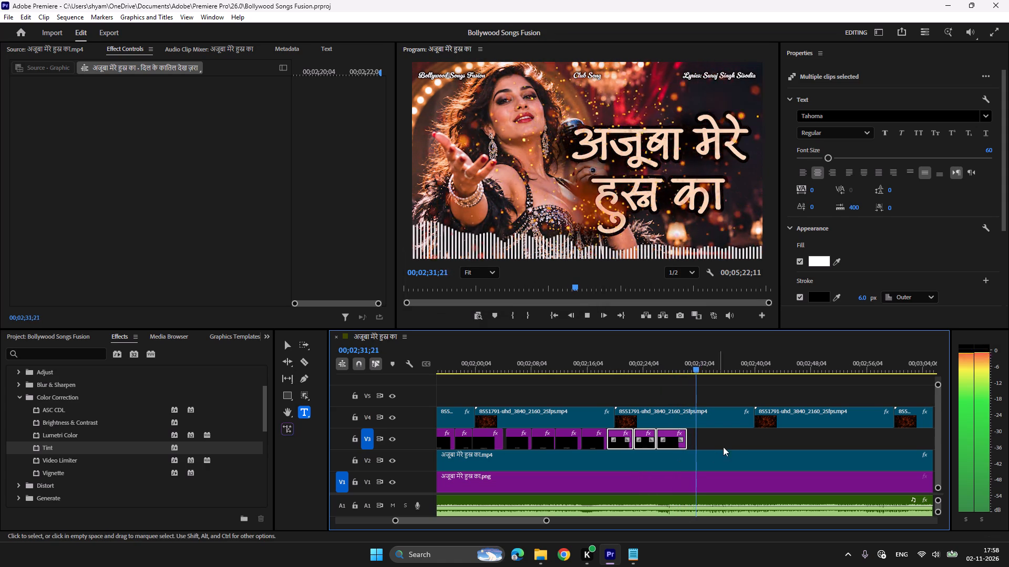
pyautogui.click(727, 440)
pyautogui.click(680, 446)
pyautogui.hotkey('ctrl', 'c')
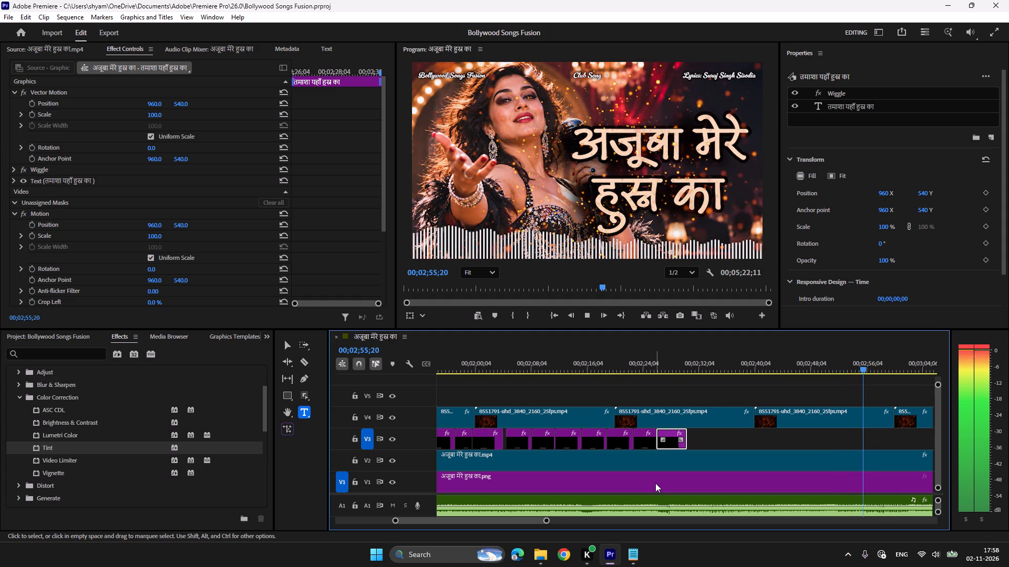
pyautogui.press('space')
pyautogui.scroll(3, 655, 483)
pyautogui.scroll(-12, 655, 483)
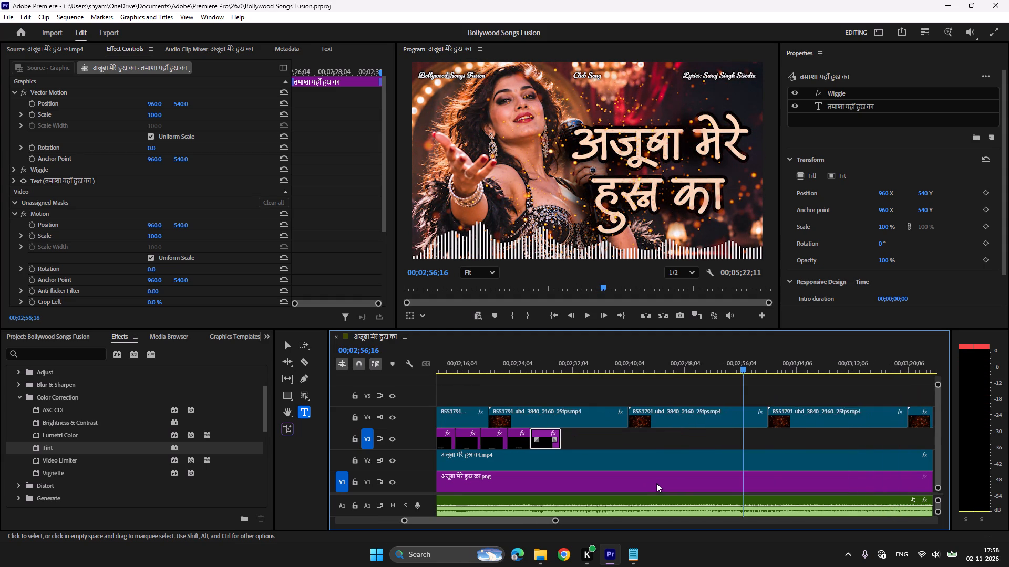
pyautogui.click(717, 370)
pyautogui.press('space')
pyautogui.scroll(-4, 726, 434)
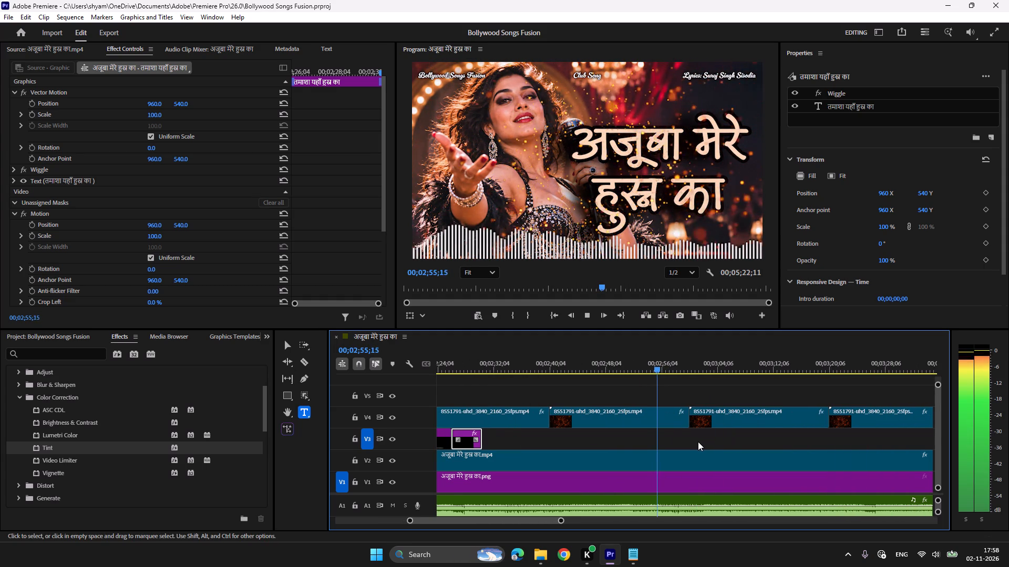
pyautogui.press('space')
pyautogui.hotkey('ctrl', 'v')
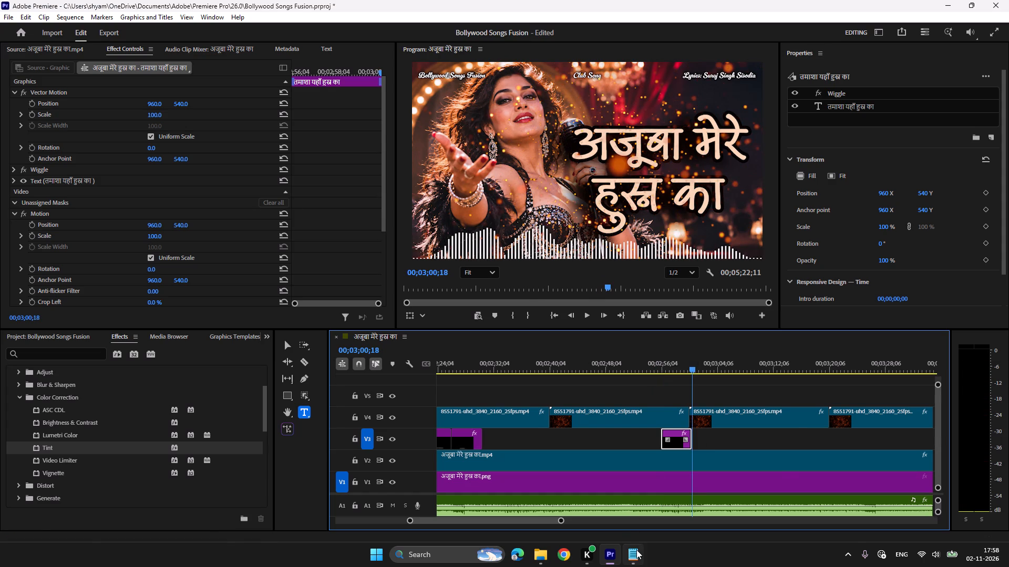
# Copy the line जिस्म का ये बाज़ार है from the Notepad lyrics and replace the last V3 clip's text with it in Premiere Pro.
pyautogui.click(636, 550)
pyautogui.scroll(-3, 636, 301)
pyautogui.moveTo(595, 270); pyautogui.dragTo(522, 269)
pyautogui.hotkey('ctrl', 'c')
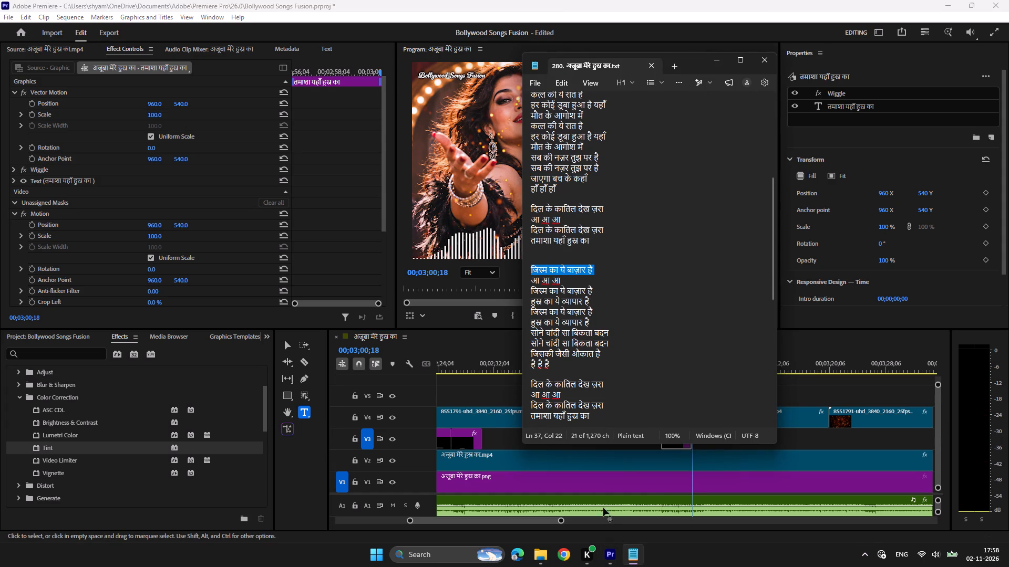
pyautogui.click(612, 552)
pyautogui.click(673, 365)
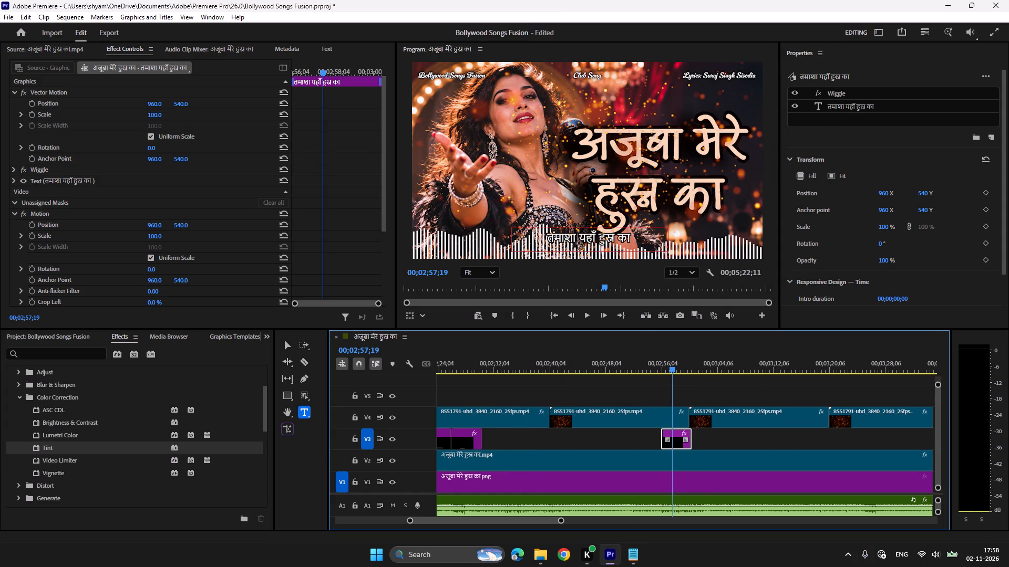
pyautogui.click(601, 238)
pyautogui.hotkey('ctrl', 'a')
pyautogui.hotkey('ctrl', 'v')
# Play through the line to its repeat and paste a copy of the जिस्म का ये बाज़ार है clip on V3 at about 00;03;03.
pyautogui.click(653, 360)
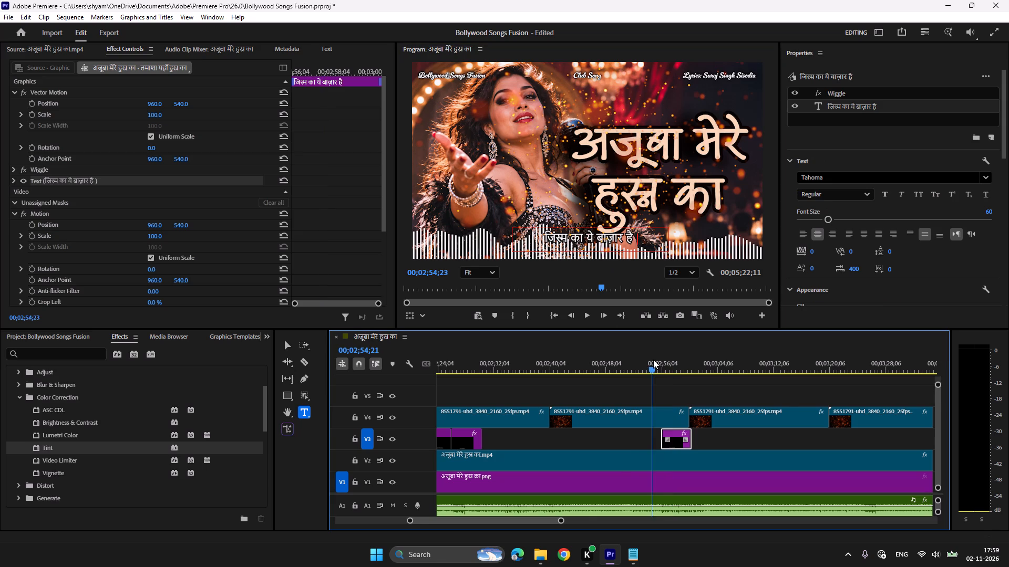
pyautogui.press('space')
pyautogui.scroll(-5, 654, 360)
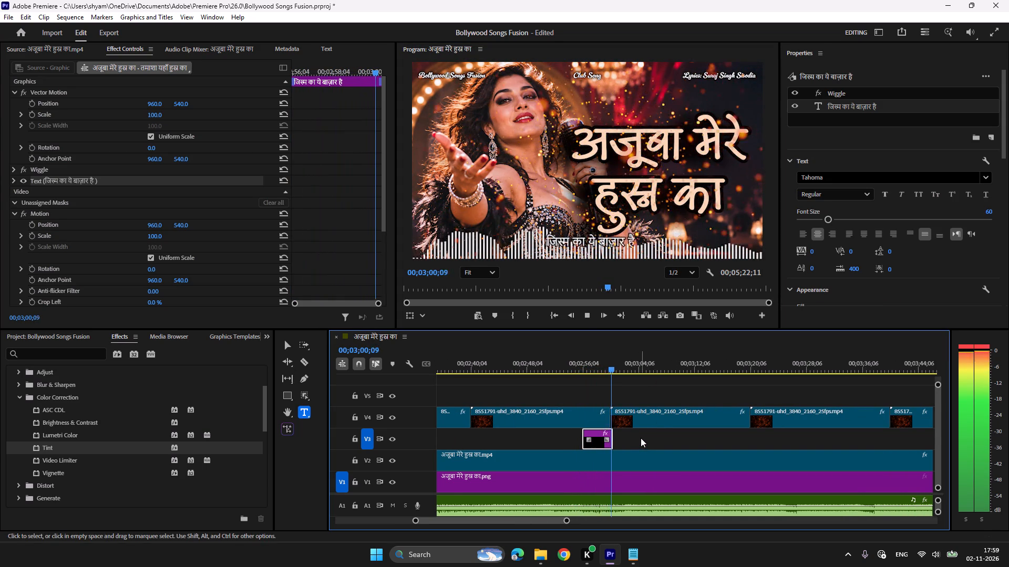
pyautogui.press('space')
pyautogui.press('space')
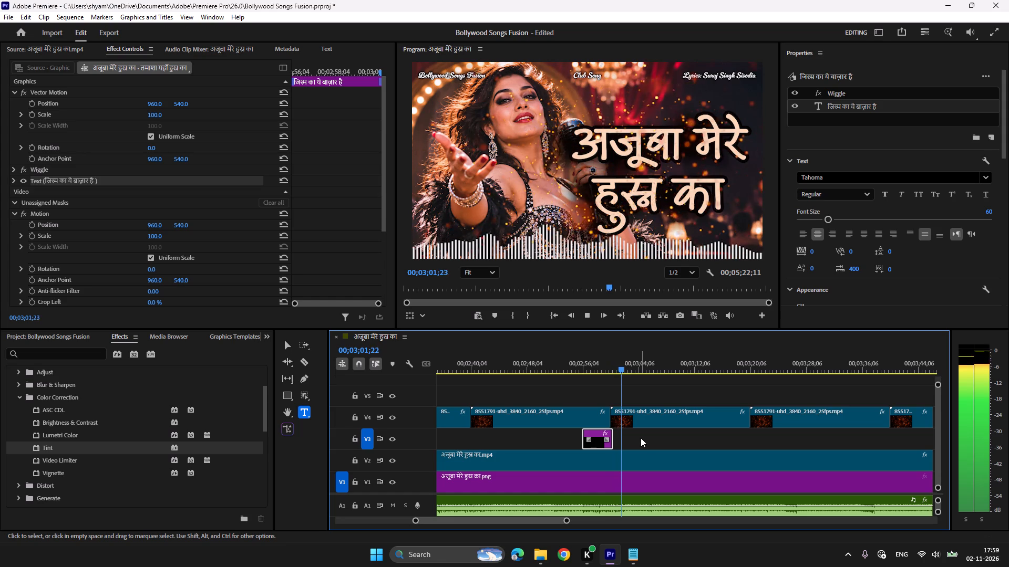
pyautogui.press('space')
pyautogui.press('space')
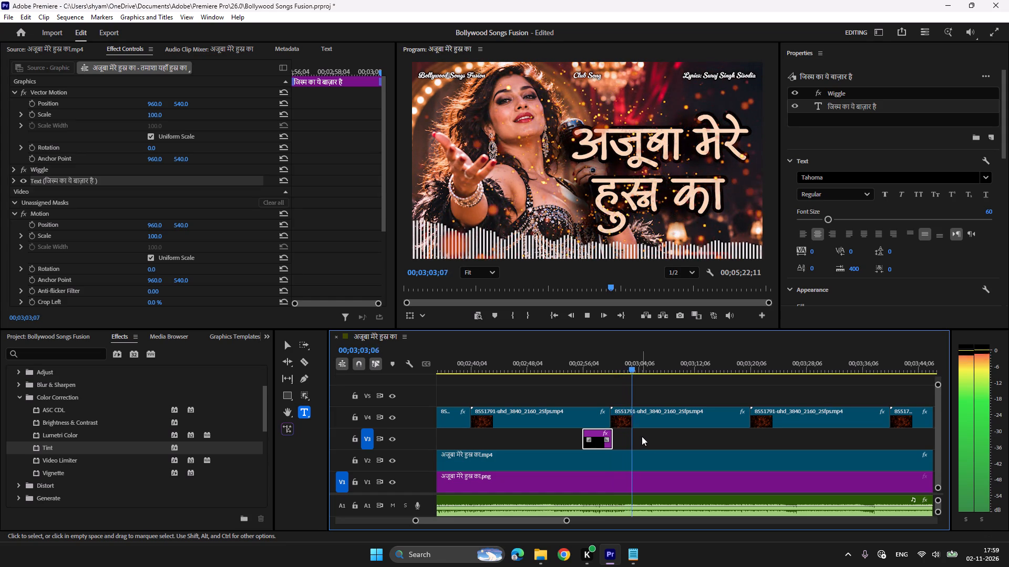
pyautogui.press('space')
pyautogui.hotkey('ctrl', 'c')
pyautogui.hotkey('ctrl', 'v')
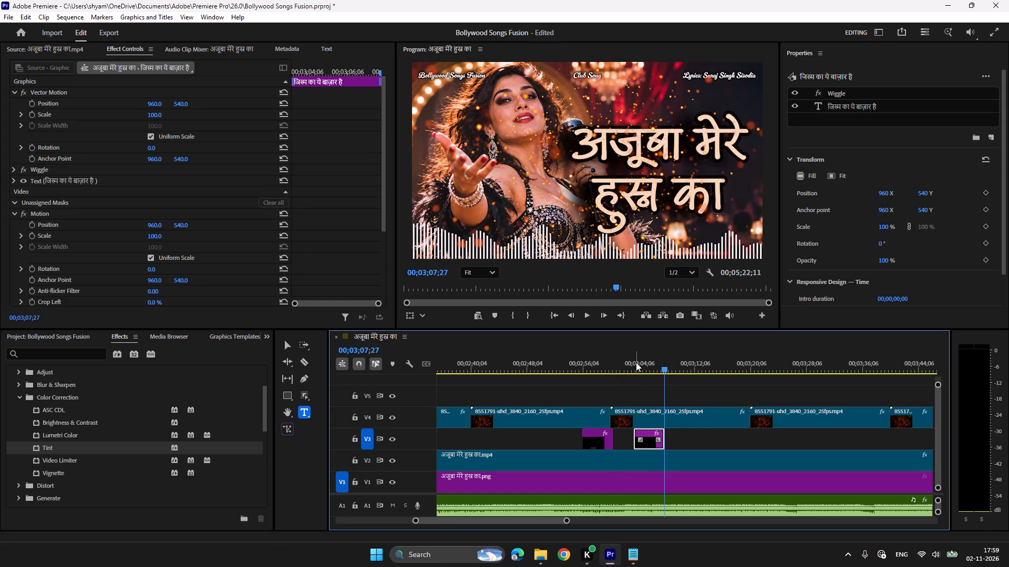
# Play through the repeated line and paste another copy of the जिस्म का ये बाज़ार है clip on V3 at about 00;03;07.
pyautogui.click(636, 362)
pyautogui.press('space')
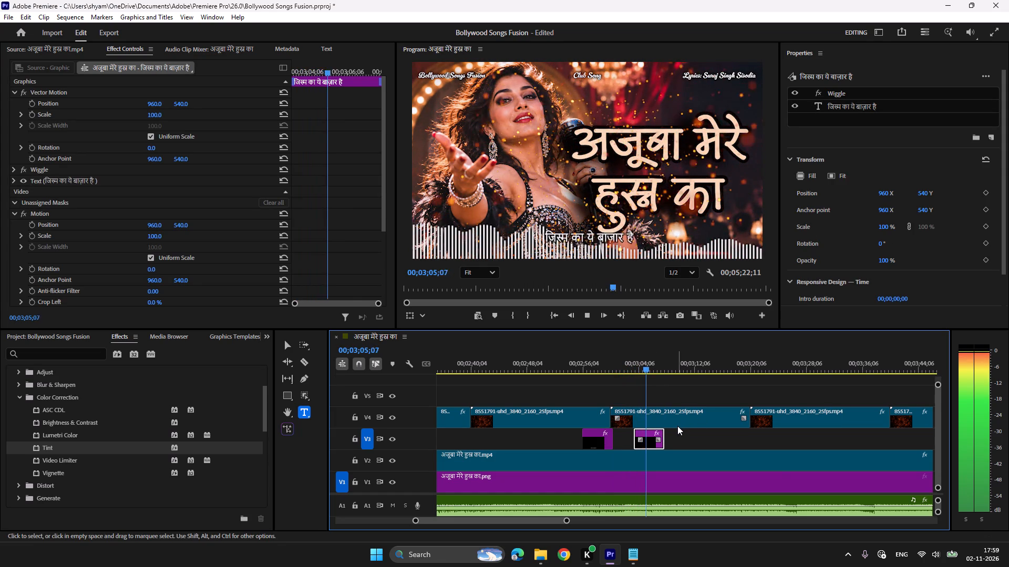
pyautogui.press('space')
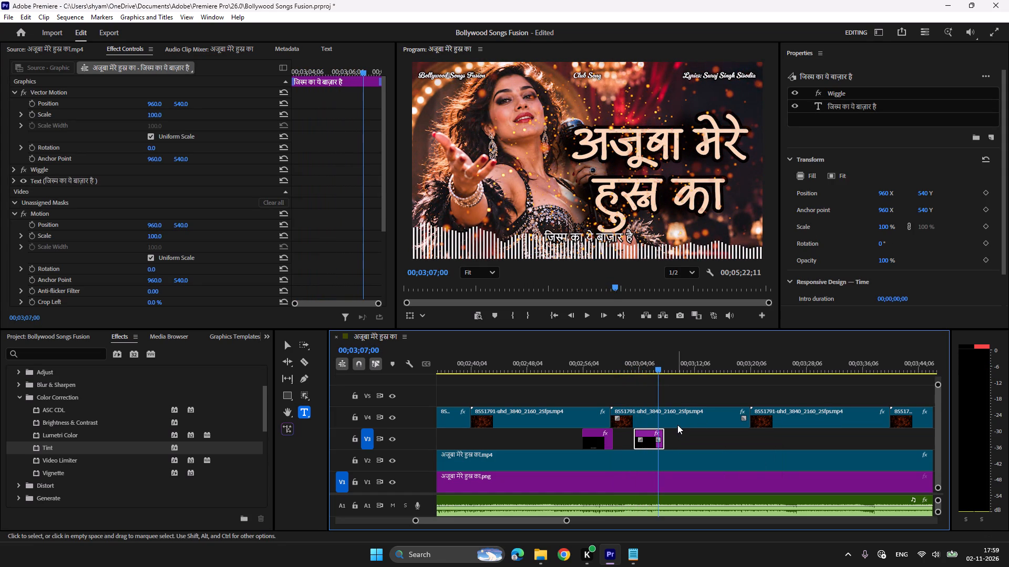
pyautogui.press('space')
pyautogui.press('space')
pyautogui.hotkey('ctrl', 'c')
pyautogui.hotkey('ctrl', 'v')
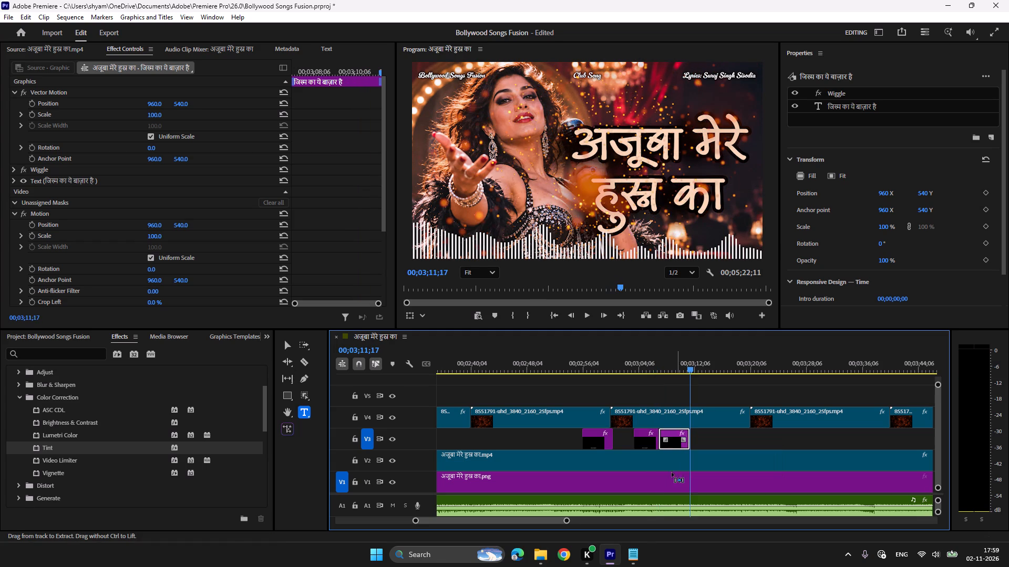
# Copy the line हुस्न का ये व्यापार है from the Notepad lyrics and replace the last V3 clip's text with it in Premiere Pro.
pyautogui.click(636, 558)
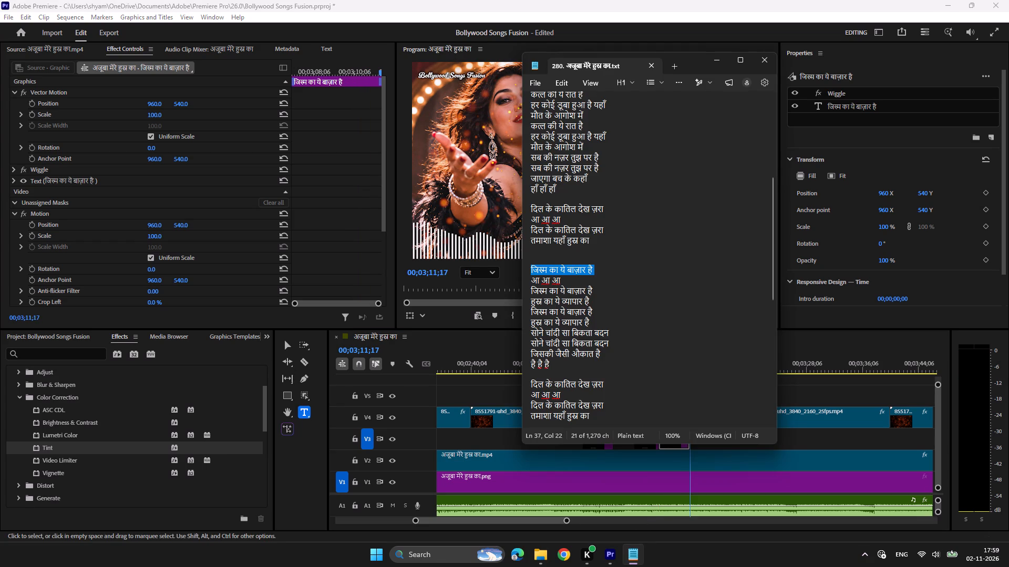
pyautogui.moveTo(592, 301); pyautogui.dragTo(518, 302)
pyautogui.hotkey('ctrl', 'c')
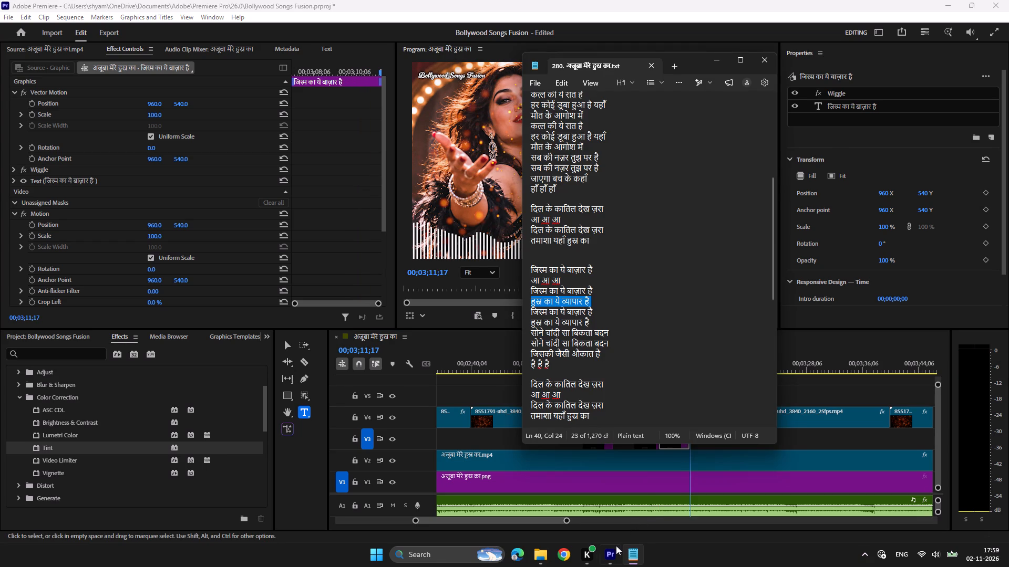
pyautogui.click(611, 554)
pyautogui.click(671, 360)
pyautogui.click(605, 237)
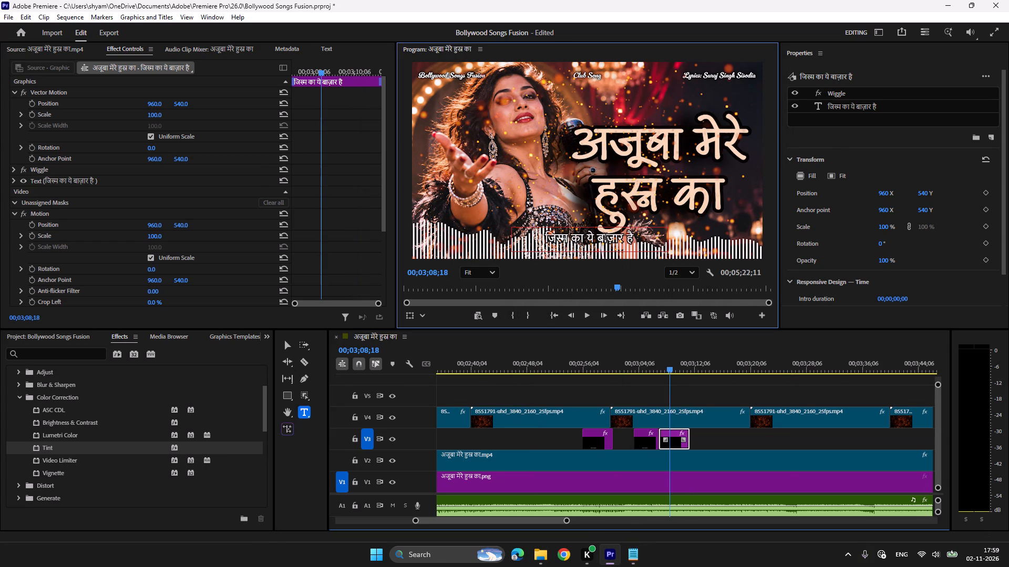
pyautogui.hotkey('ctrl', 'a')
pyautogui.hotkey('ctrl', 'v')
# Play to the end of the line and paste copies of the last जिस्म का ये बाज़ार है and हुस्न का ये व्यापार है clips at 00;03;10;29.
pyautogui.click(654, 367)
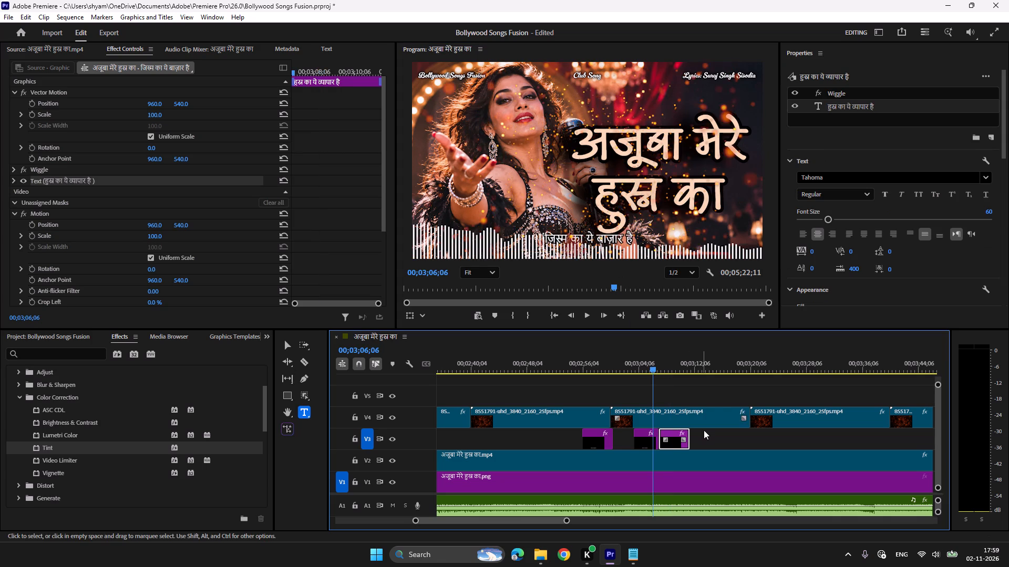
pyautogui.press('space')
pyautogui.scroll(-2, 704, 430)
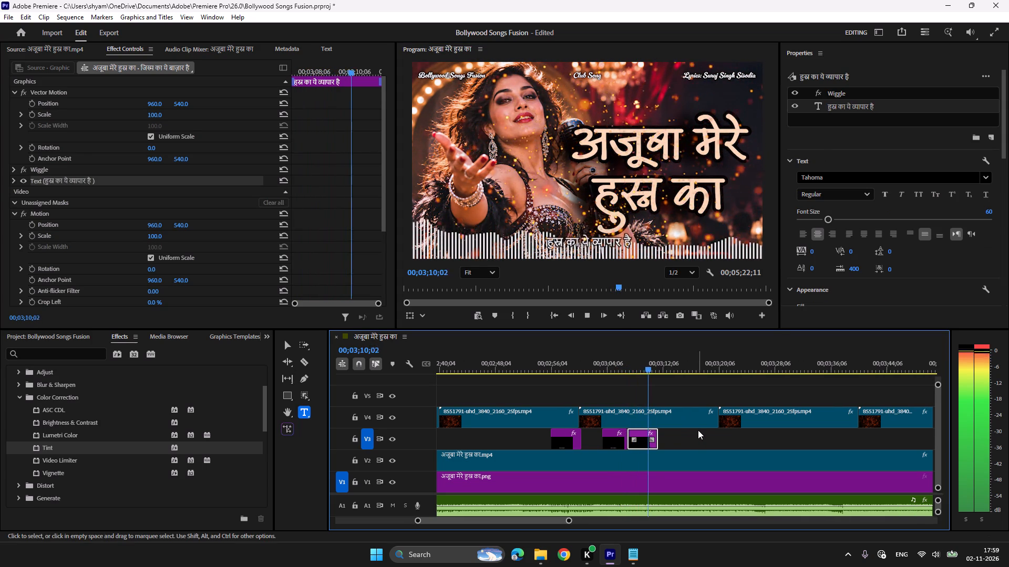
pyautogui.press('space')
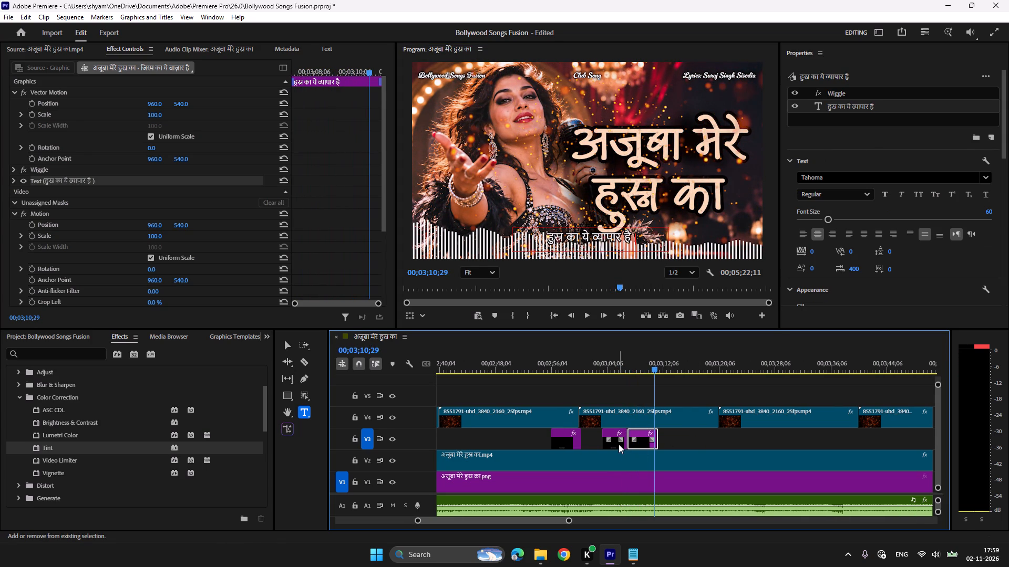
pyautogui.keyDown('shift'); pyautogui.click(619, 444); pyautogui.keyUp('shift')
pyautogui.hotkey('ctrl', 'c')
pyautogui.hotkey('ctrl', 'v')
# Play through the pasted pair of lines and paste a copy of the last हुस्न का ये व्यापार है clip on V3 at 00;03;18;03.
pyautogui.click(651, 362)
pyautogui.press('space')
pyautogui.scroll(-3, 679, 424)
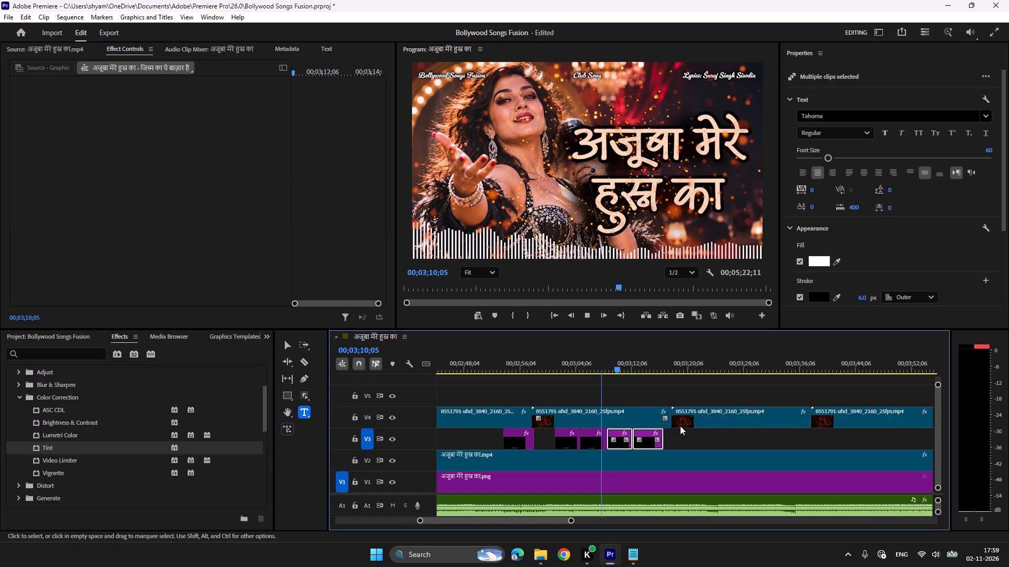
pyautogui.scroll(-1, 680, 426)
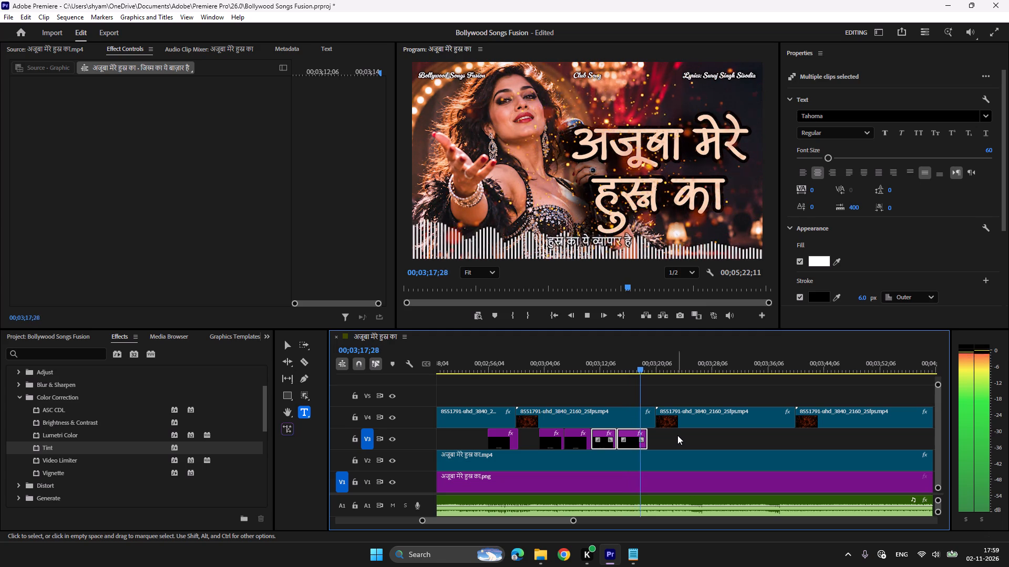
pyautogui.press('space')
pyautogui.click(677, 435)
pyautogui.click(635, 444)
pyautogui.hotkey('ctrl', 'c')
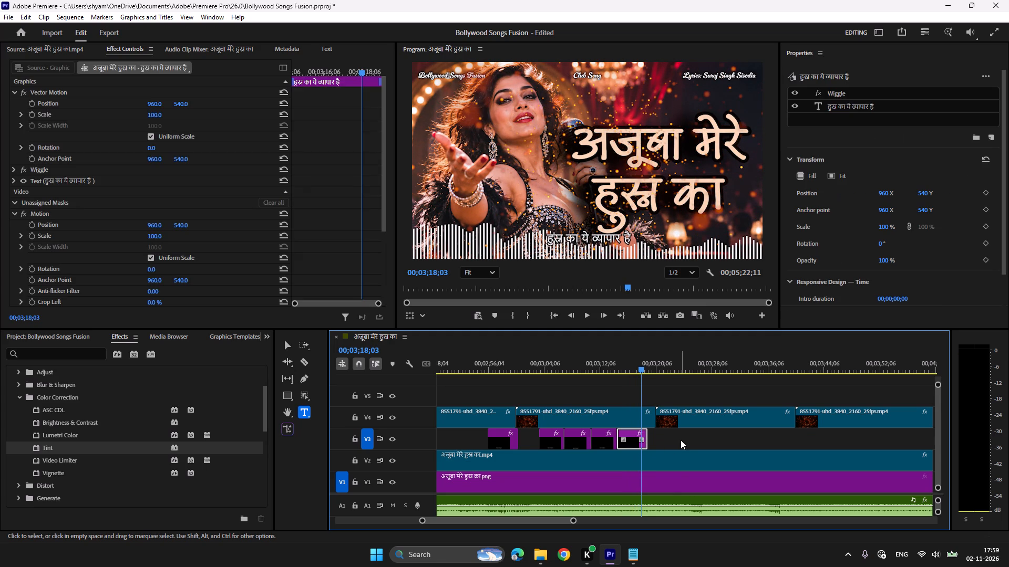
pyautogui.hotkey('ctrl', 'v')
# Copy the line सोने चांदी सा बिकता बदन from the Notepad lyrics and replace the last V3 clip's text with it in Premiere Pro.
pyautogui.click(641, 548)
pyautogui.scroll(-1, 661, 386)
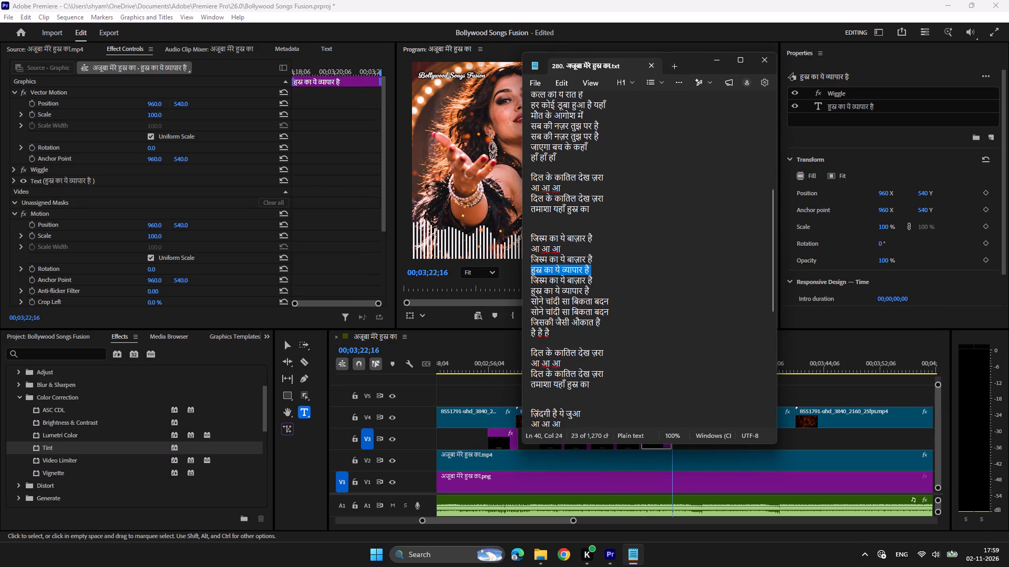
pyautogui.moveTo(613, 300); pyautogui.dragTo(522, 303)
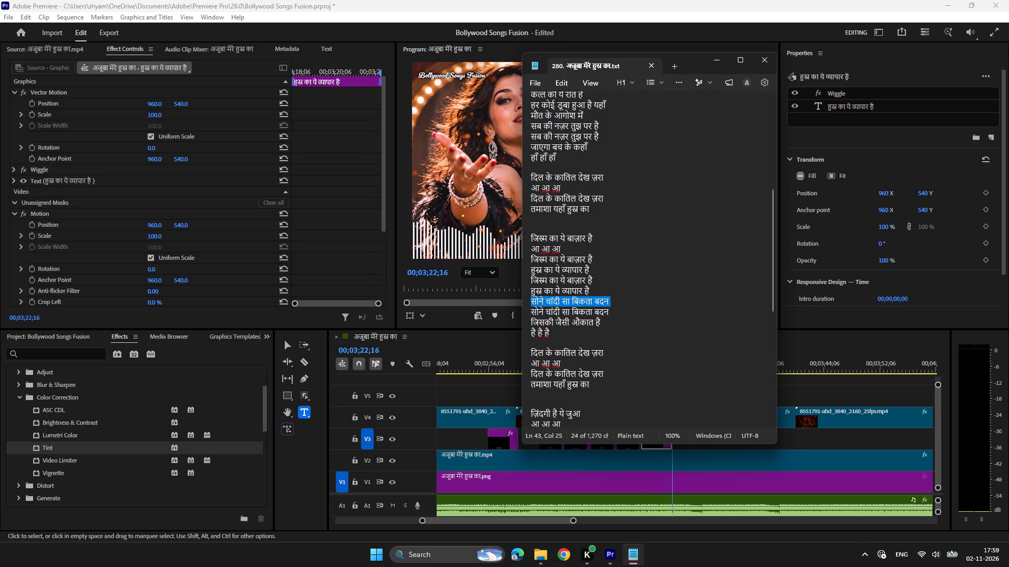
pyautogui.hotkey('ctrl', 'c')
pyautogui.click(611, 550)
pyautogui.click(657, 370)
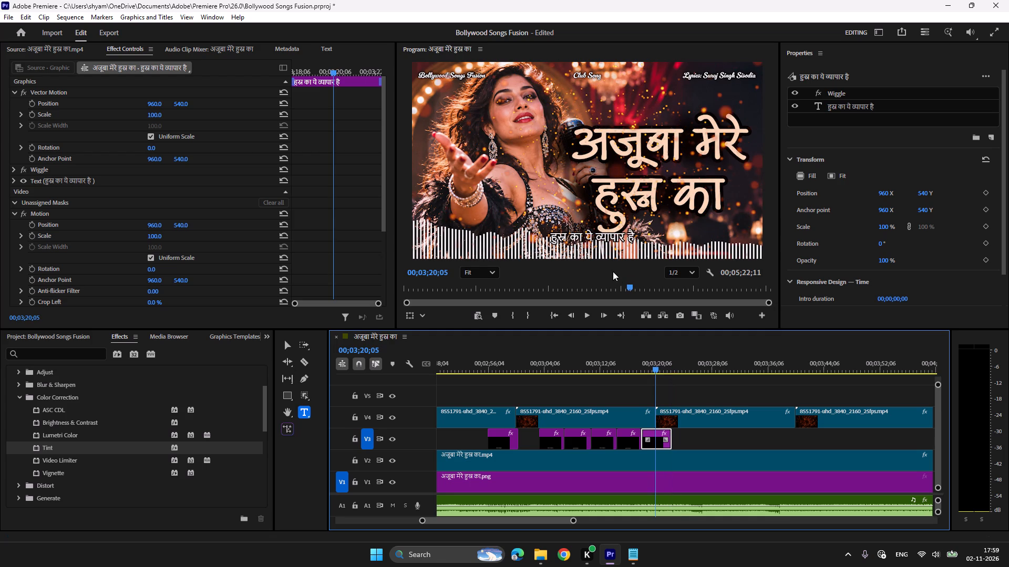
pyautogui.click(603, 239)
pyautogui.hotkey('ctrl', 'a')
pyautogui.hotkey('ctrl', 'v')
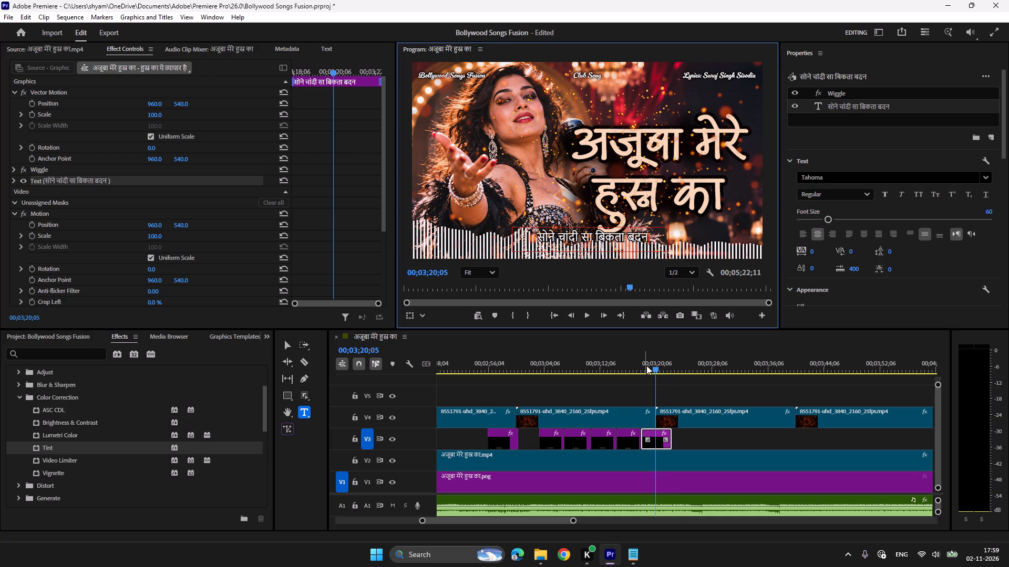
# Play through the line to its repeat and paste a copy of the सोने चांदी सा बिकता बदन clip on V3 at 00;03;21;21.
pyautogui.click(639, 362)
pyautogui.press('space')
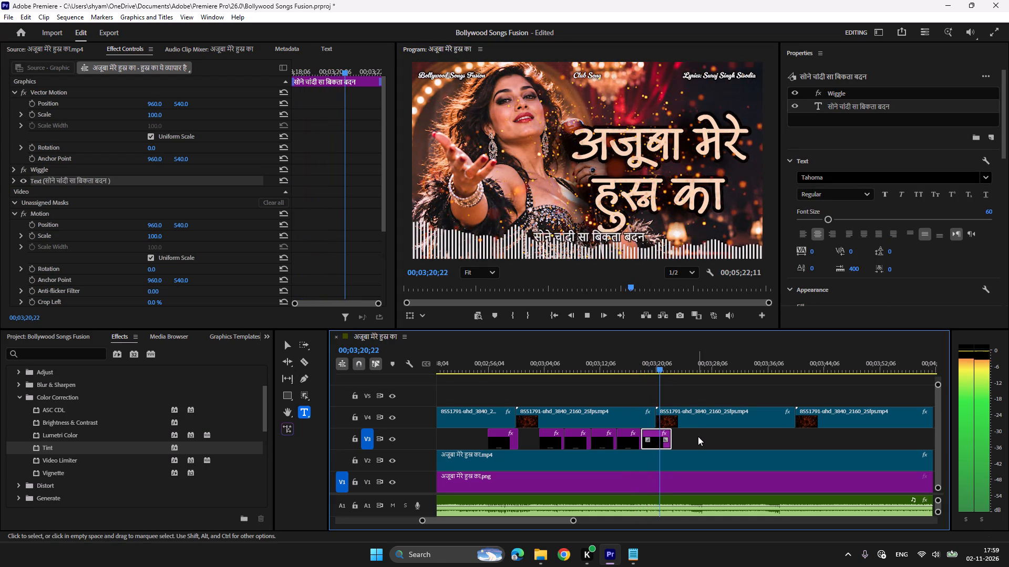
pyautogui.press('space')
pyautogui.hotkey('ctrl', 'c')
pyautogui.hotkey('ctrl', 'v')
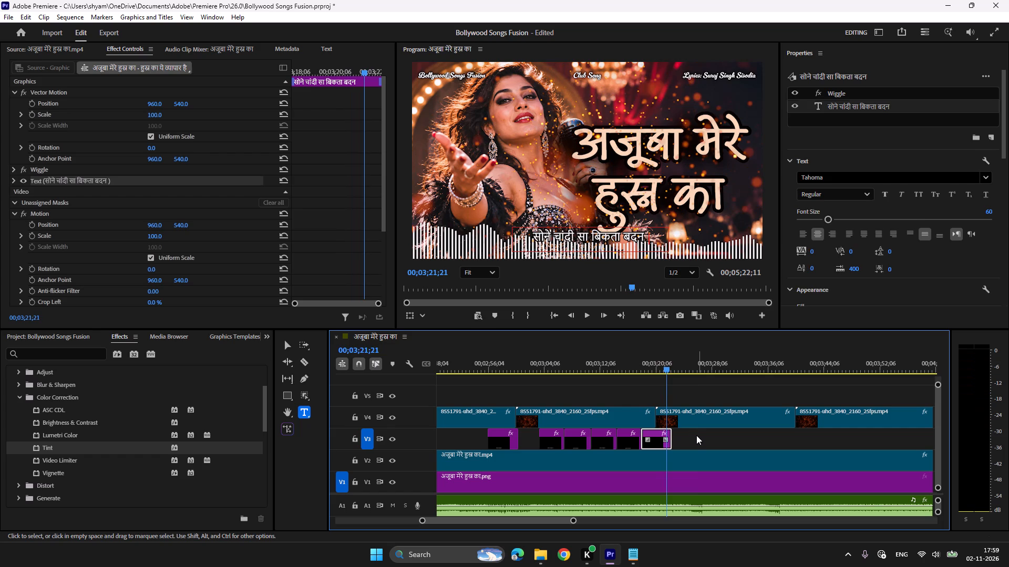
# Play through the repeated line and paste another copy of the सोने चांदी सा बिकता बदन clip on V3 at 00;03;25;09.
pyautogui.click(664, 366)
pyautogui.press('space')
pyautogui.scroll(-1, 716, 438)
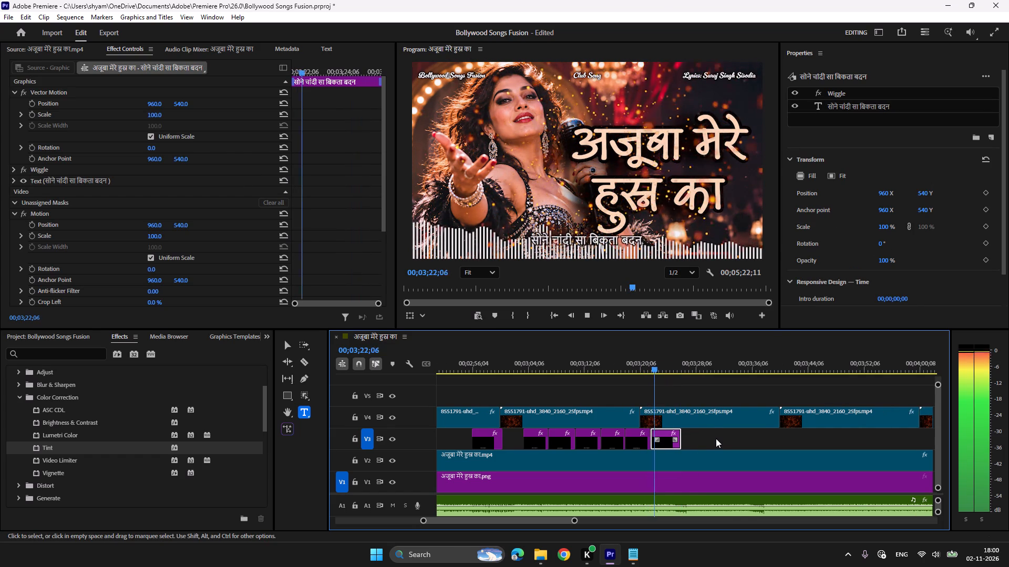
pyautogui.scroll(-1, 716, 438)
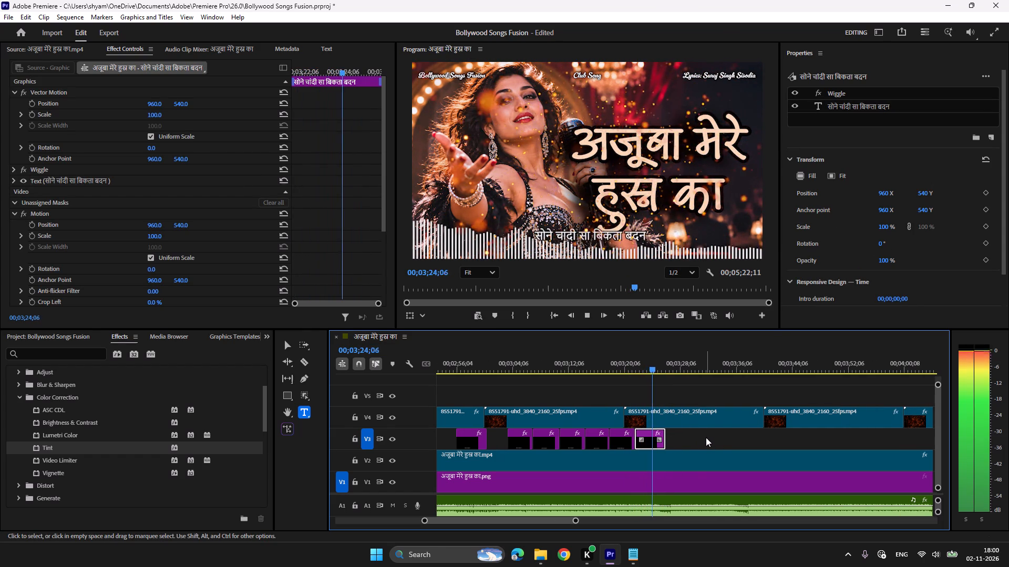
pyautogui.press('space')
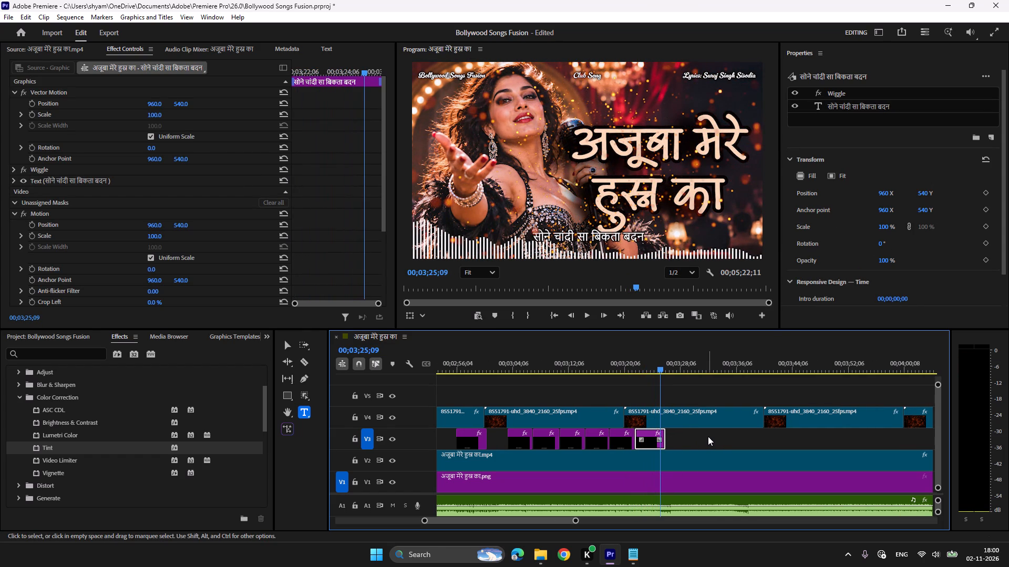
pyautogui.hotkey('ctrl', 'c')
pyautogui.hotkey('ctrl', 'v')
# Copy the line जिसकी जैसी औकात है from the Notepad lyrics and replace the last V3 clip's text with it in Premiere Pro.
pyautogui.click(634, 560)
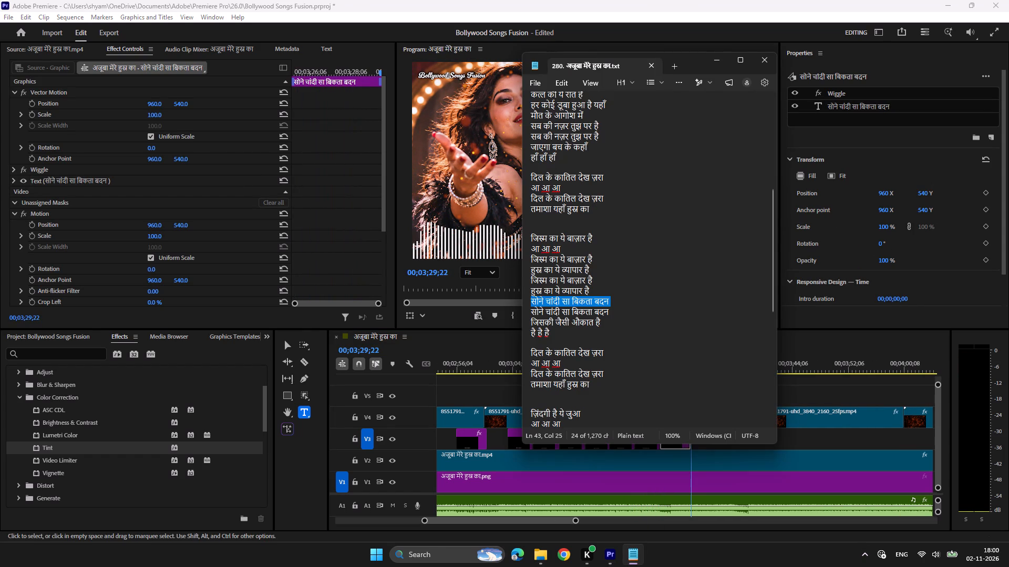
pyautogui.moveTo(602, 322); pyautogui.dragTo(524, 322)
pyautogui.hotkey('ctrl', 'c')
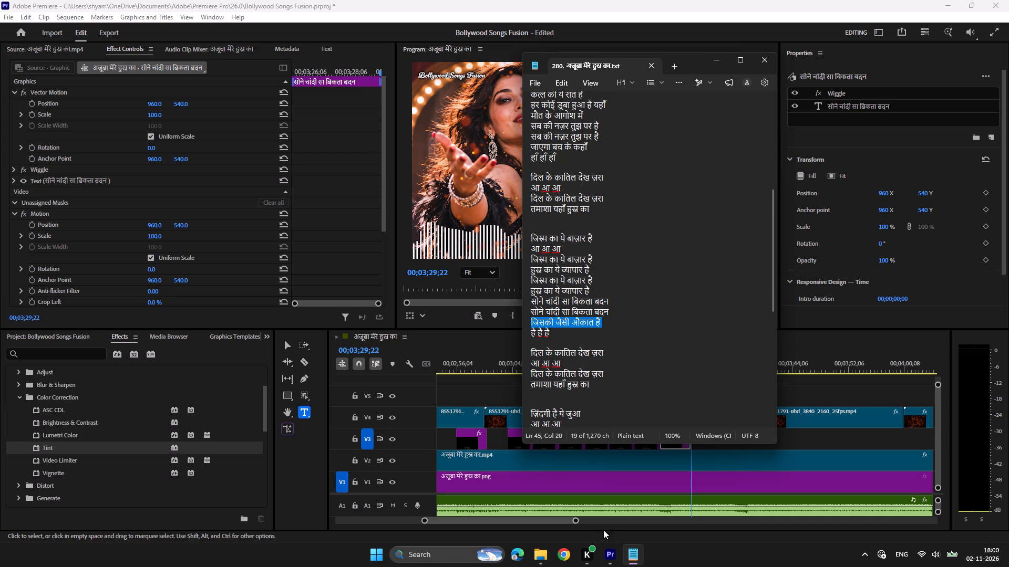
pyautogui.click(606, 547)
pyautogui.click(673, 362)
pyautogui.click(600, 239)
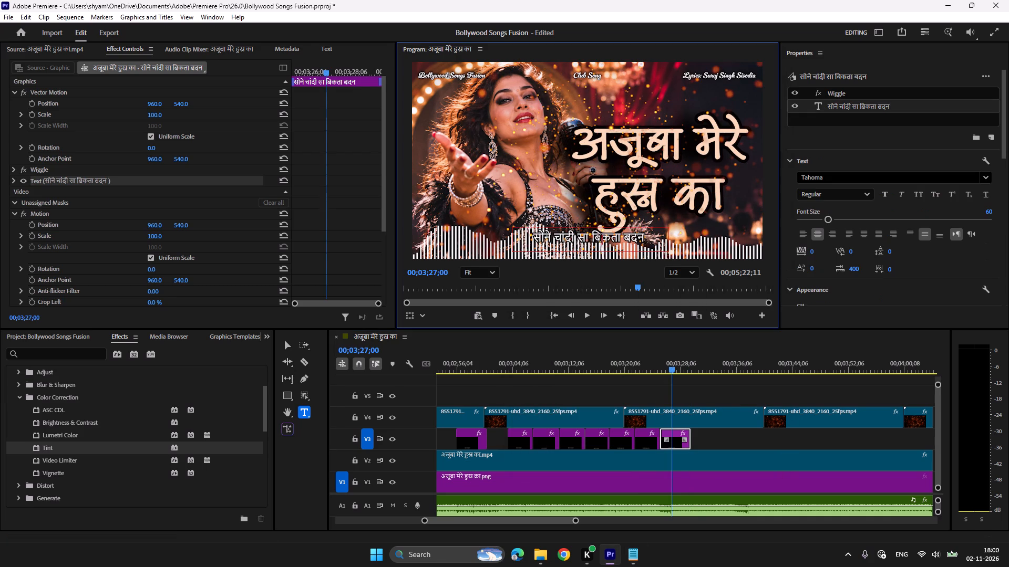
pyautogui.hotkey('ctrl', 'a')
pyautogui.hotkey('ctrl', 'v')
# Play to the line's end and paste copies of the previous chorus's last three clips, ending with तमाशा यहाँ हुस्न का, on V3 at 00;03;29;03.
pyautogui.click(656, 362)
pyautogui.press('space')
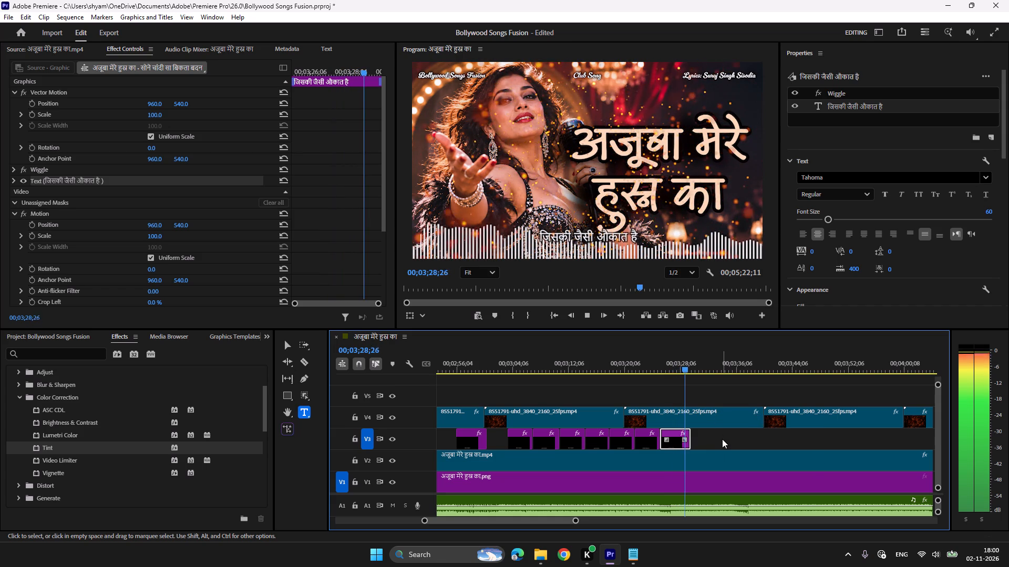
pyautogui.press('space')
pyautogui.scroll(20, 722, 438)
pyautogui.scroll(1, 722, 438)
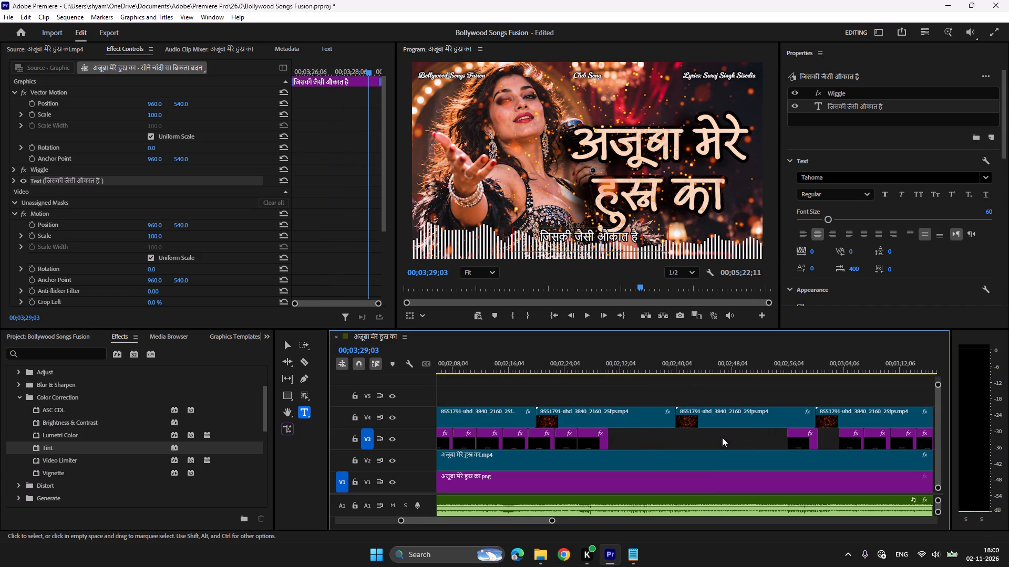
pyautogui.click(595, 443)
pyautogui.keyDown('shift'); pyautogui.click(566, 445); pyautogui.keyUp('shift')
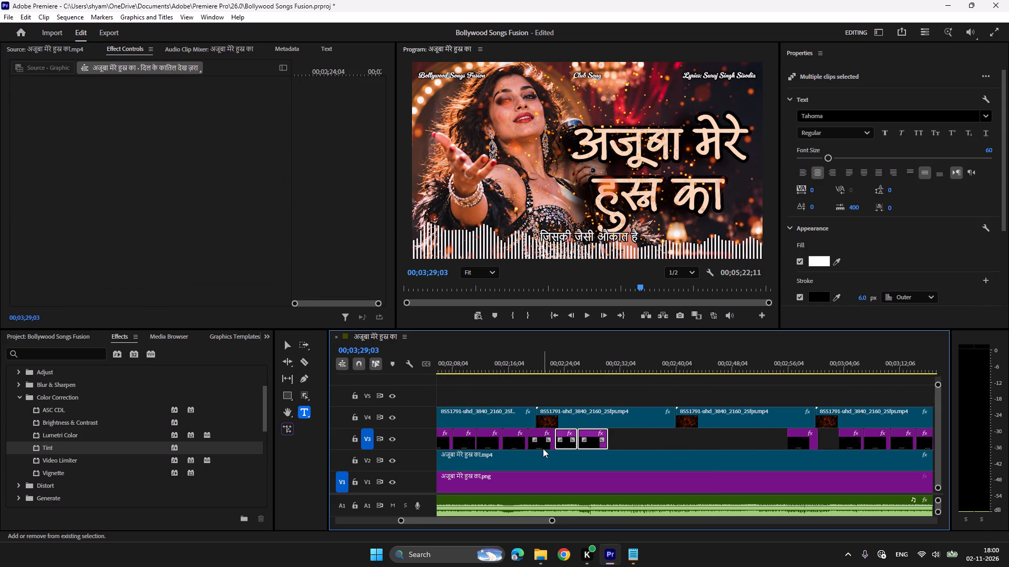
pyautogui.keyDown('shift'); pyautogui.click(541, 447); pyautogui.keyUp('shift')
pyautogui.hotkey('ctrl', 'c')
pyautogui.hotkey('ctrl', 'v')
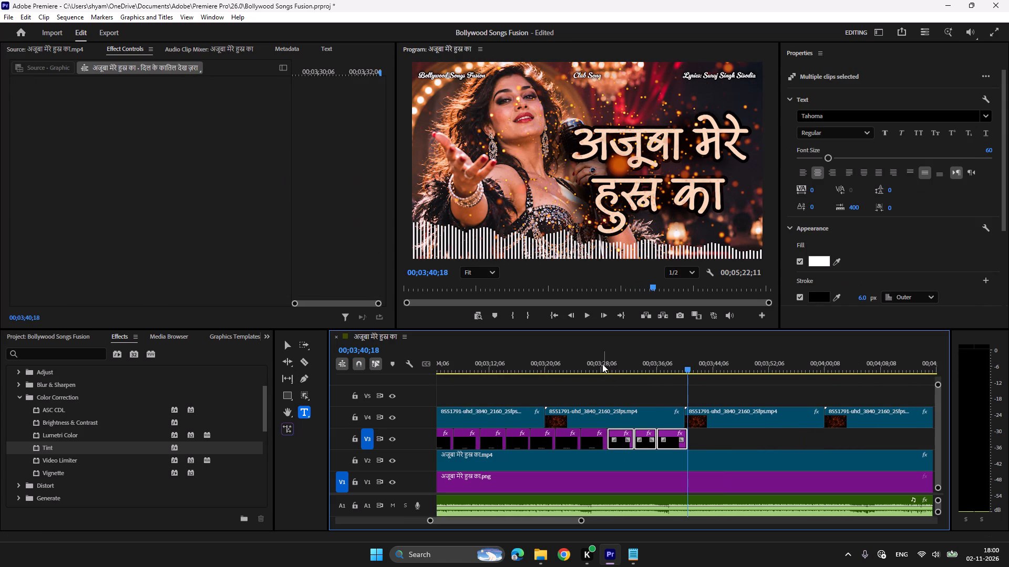
# Play through the pasted chorus lines, copy the last तमाशा यहाँ हुस्न का clip and save the project.
pyautogui.click(602, 363)
pyautogui.press('space')
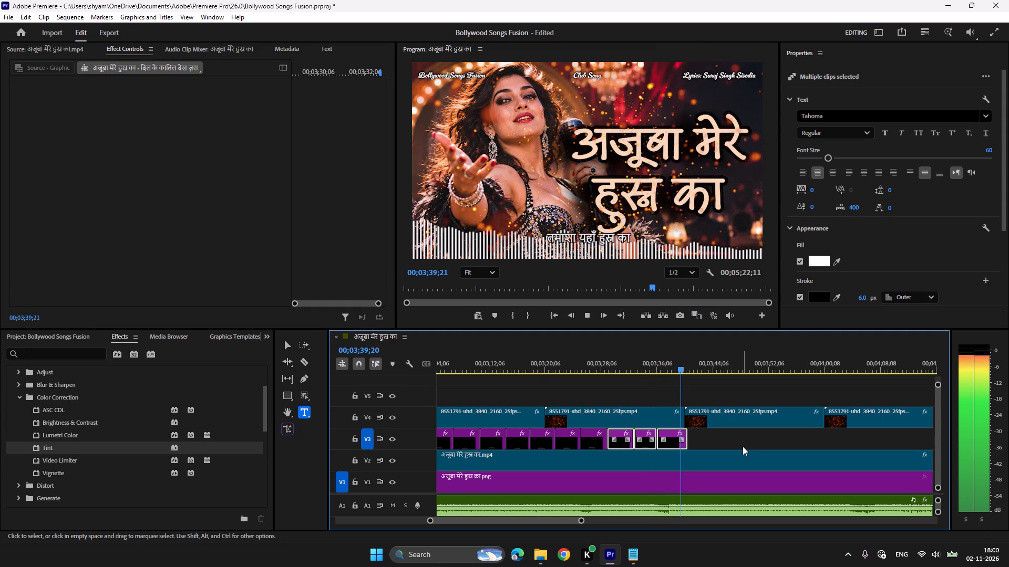
pyautogui.scroll(-4, 743, 446)
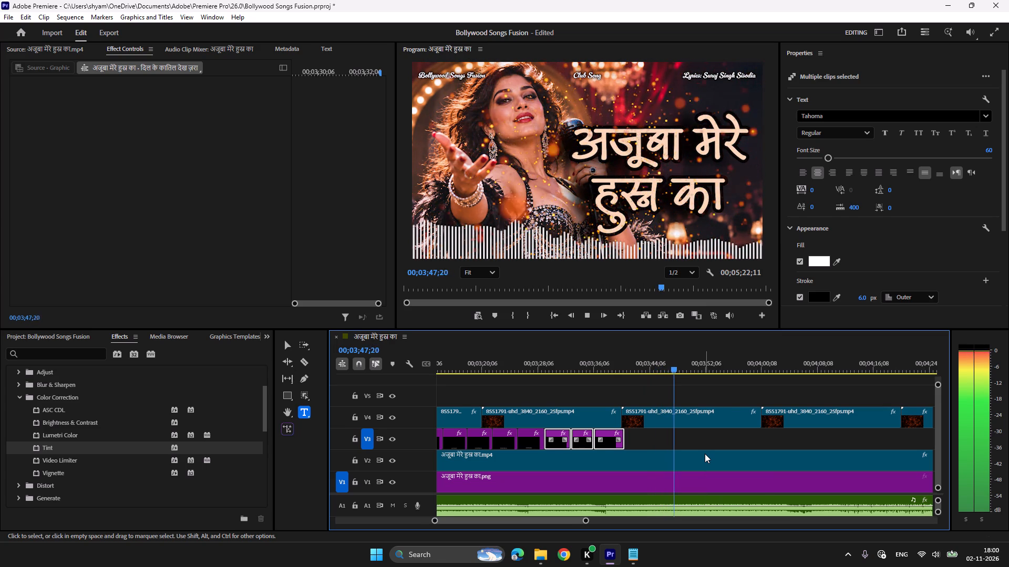
pyautogui.scroll(-2, 705, 454)
pyautogui.click(674, 445)
pyautogui.click(582, 444)
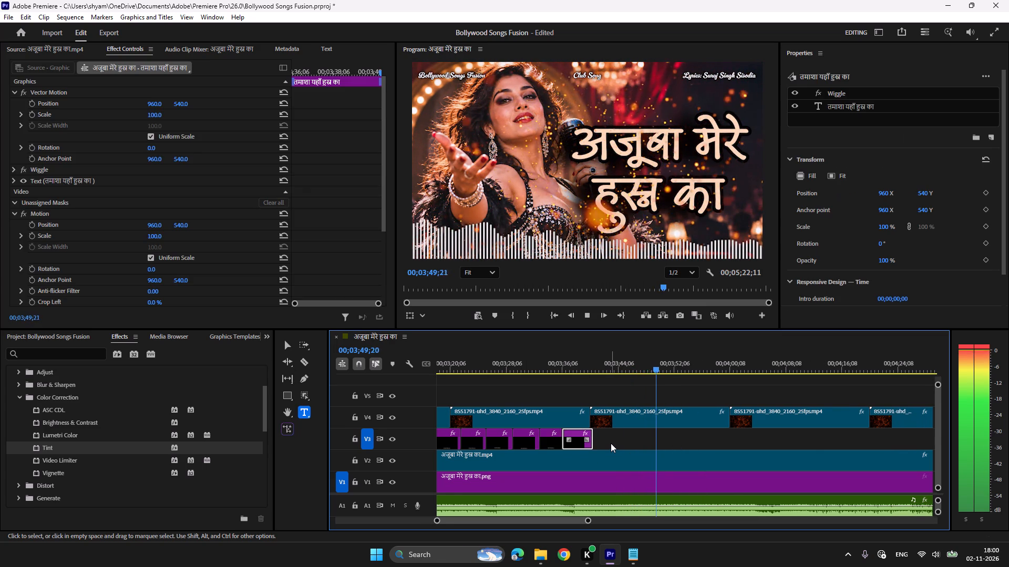
pyautogui.hotkey('ctrl', 'c')
pyautogui.scroll(-4, 612, 443)
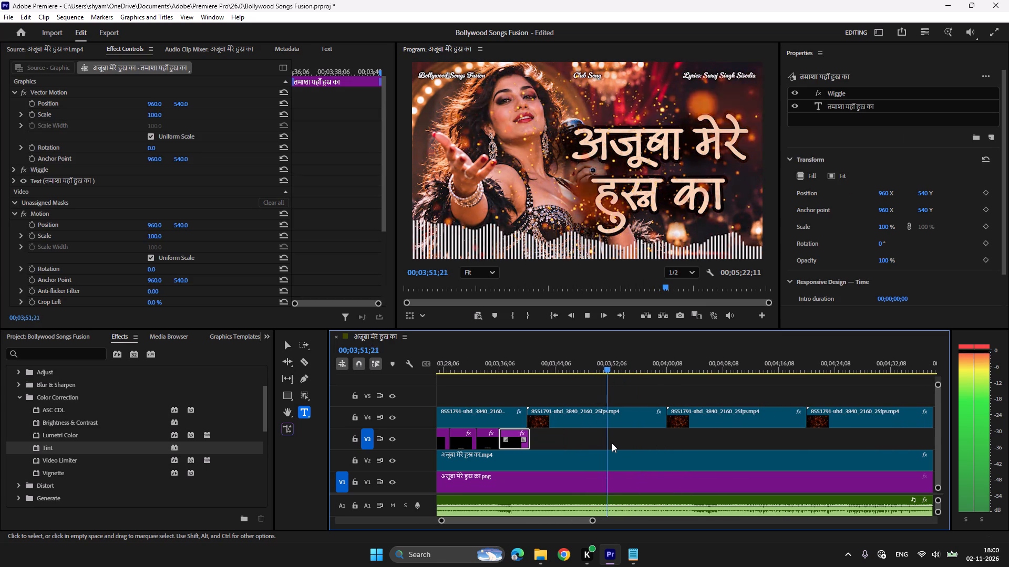
pyautogui.hotkey('ctrl', 's')
# Play on to the start of the next verse and paste the copied तमाशा यहाँ हुस्न का clip on V3 at about 00;04;04.
pyautogui.press('space')
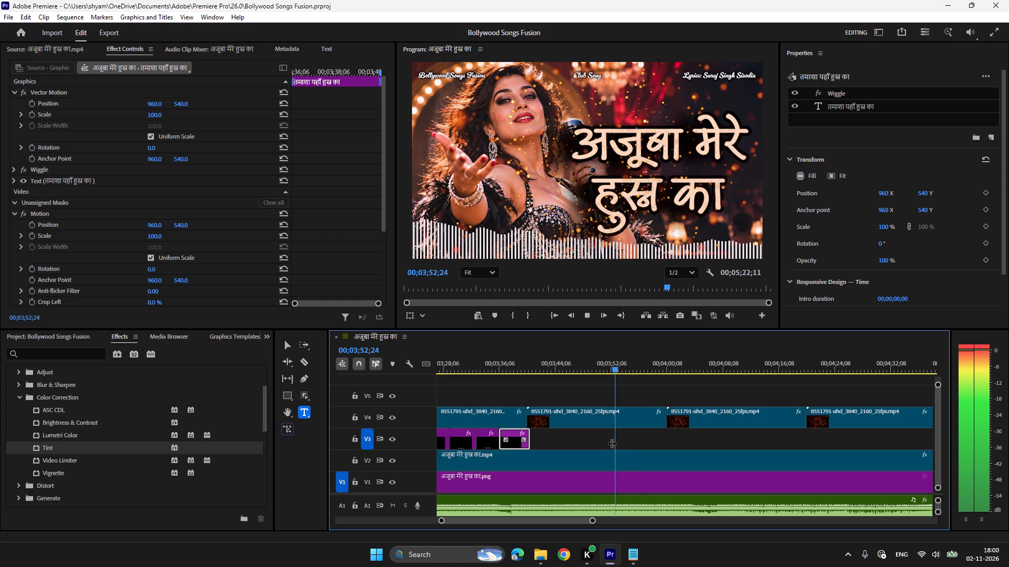
pyautogui.scroll(-3, 612, 443)
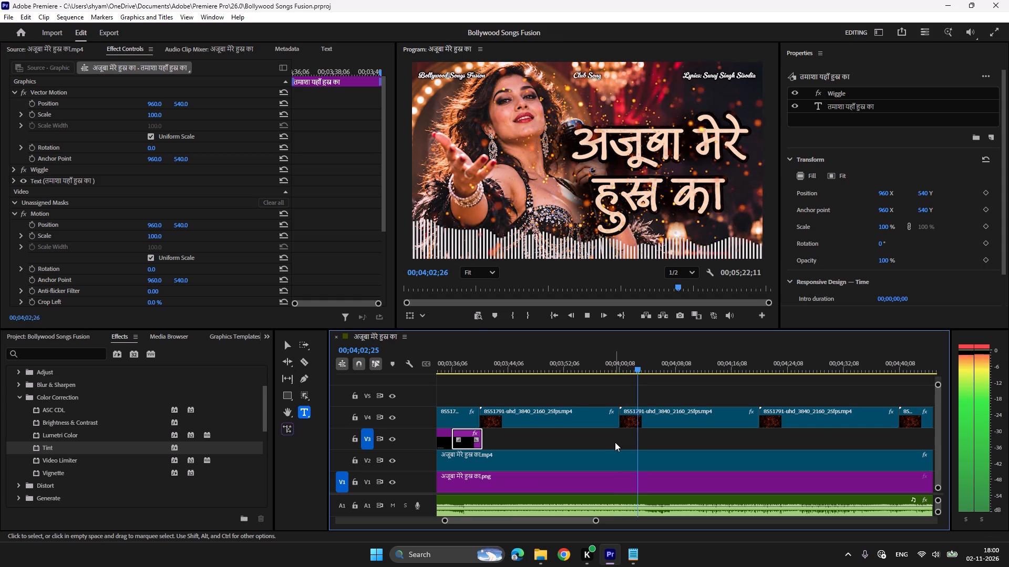
pyautogui.scroll(-3, 615, 442)
pyautogui.press('space')
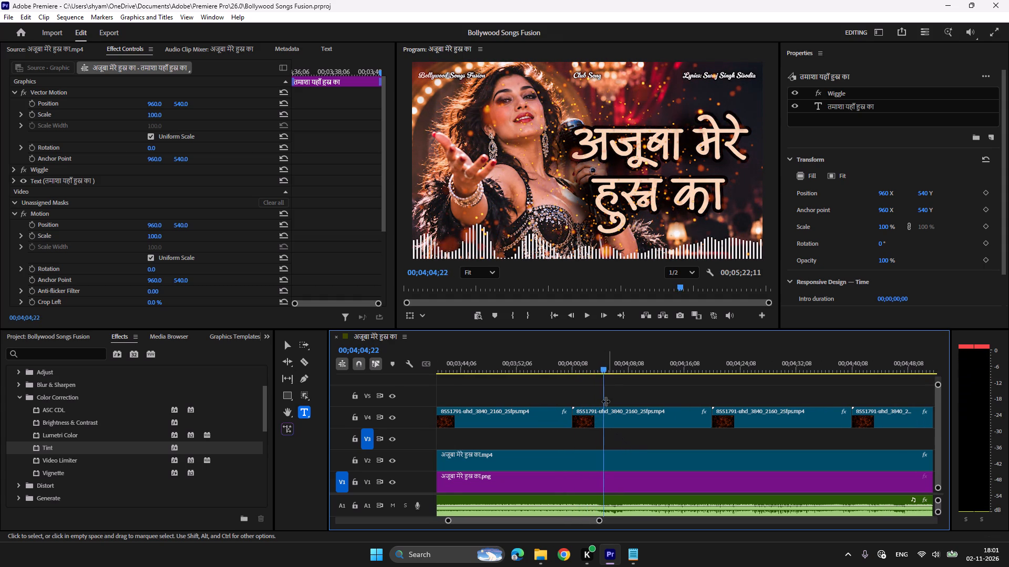
pyautogui.click(593, 364)
pyautogui.press('space')
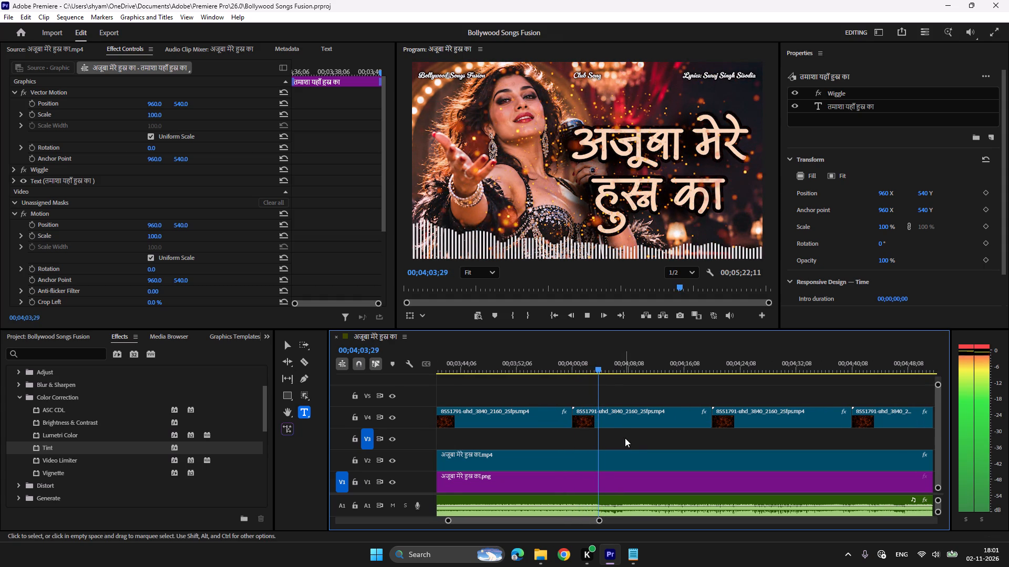
pyautogui.press('space')
pyautogui.press('space')
pyautogui.press('space')
pyautogui.hotkey('ctrl', 'v')
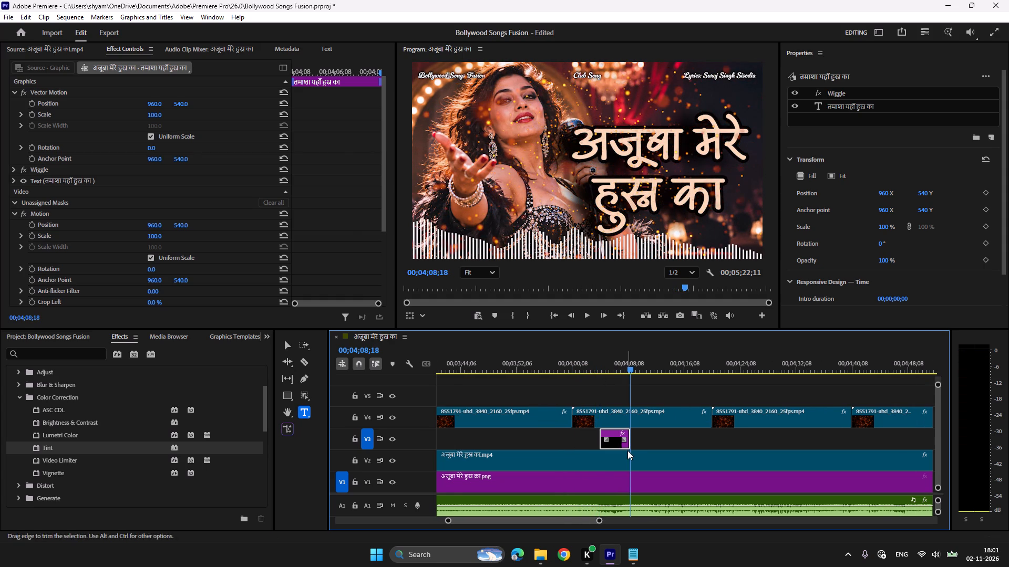
# Copy the line ज़िंदगी है ये जुआ from the Notepad lyrics and replace the new V3 clip's text with it in Premiere Pro.
pyautogui.click(636, 554)
pyautogui.scroll(-3, 606, 350)
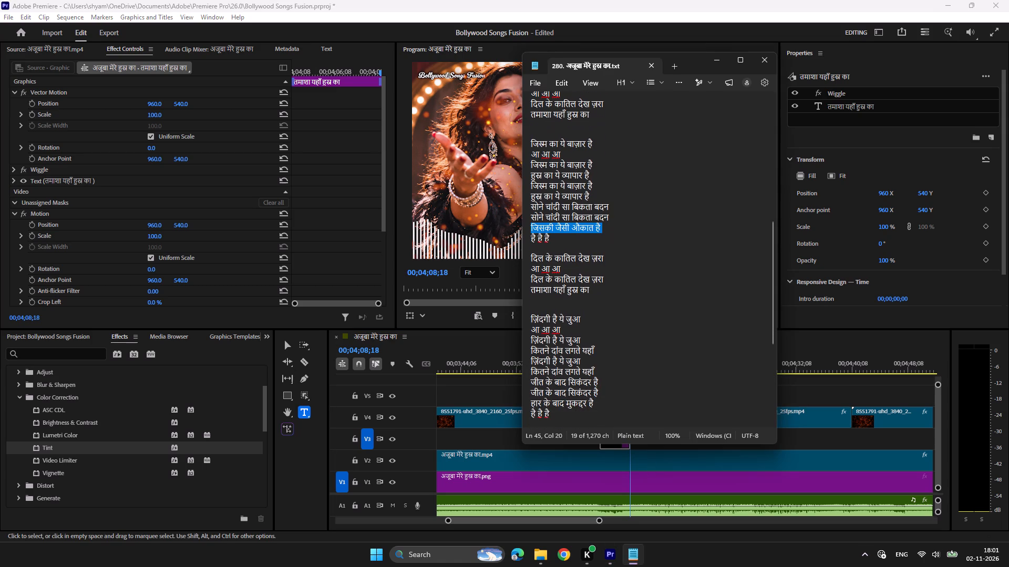
pyautogui.moveTo(584, 319); pyautogui.dragTo(526, 320)
pyautogui.hotkey('ctrl', 'c')
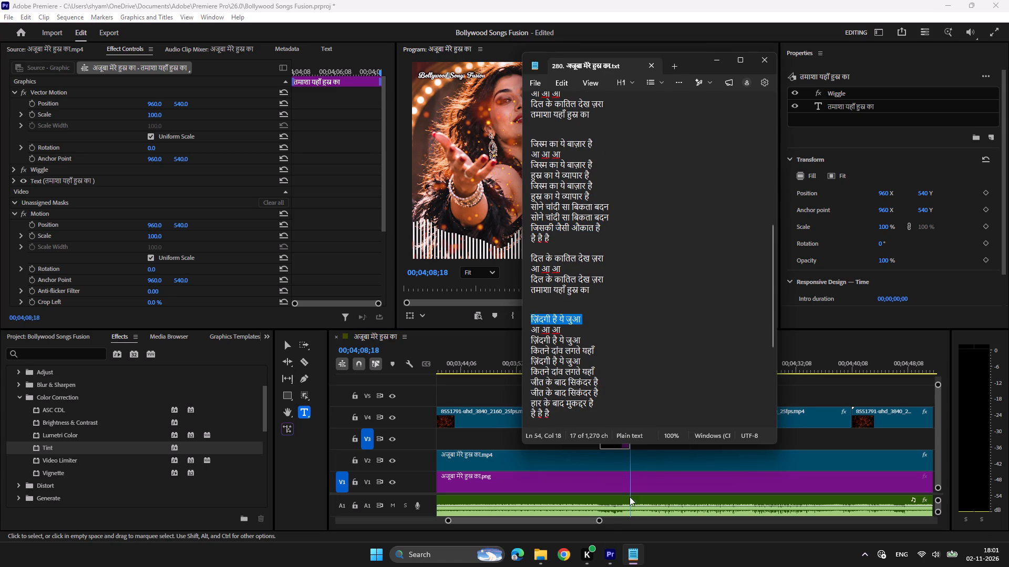
pyautogui.click(607, 550)
pyautogui.click(613, 362)
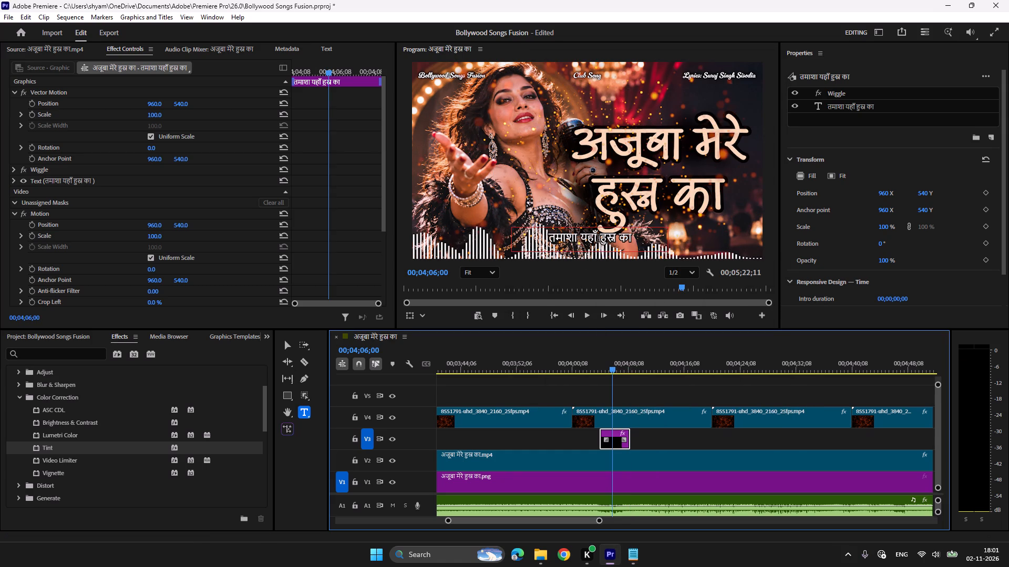
pyautogui.click(598, 236)
pyautogui.hotkey('ctrl', 'a')
pyautogui.hotkey('ctrl', 'v')
# Play through the line to its repeat and paste a copy of the ज़िंदगी है ये जुआ clip on V3 at 00;04;11;18.
pyautogui.click(595, 364)
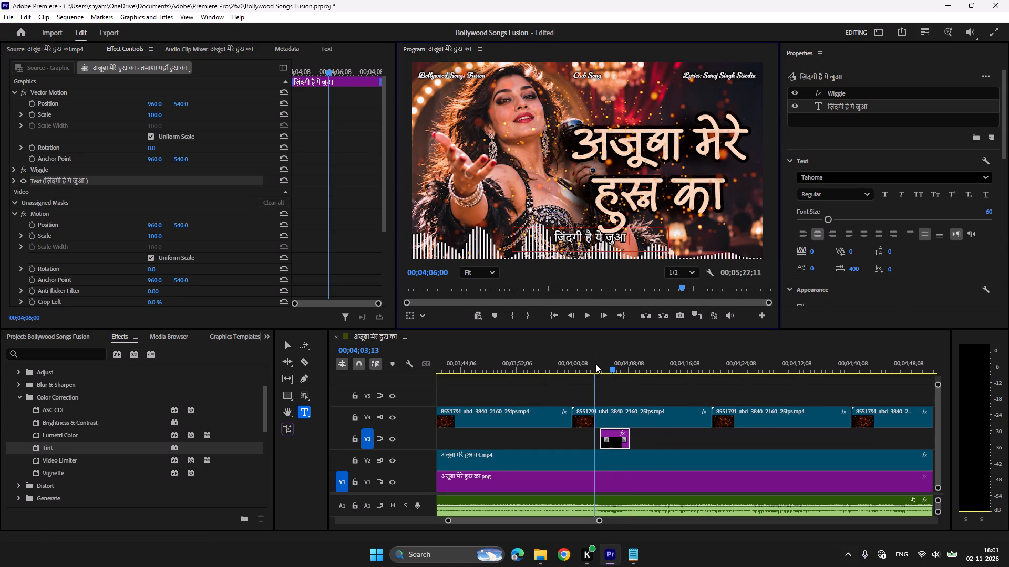
pyautogui.press('space')
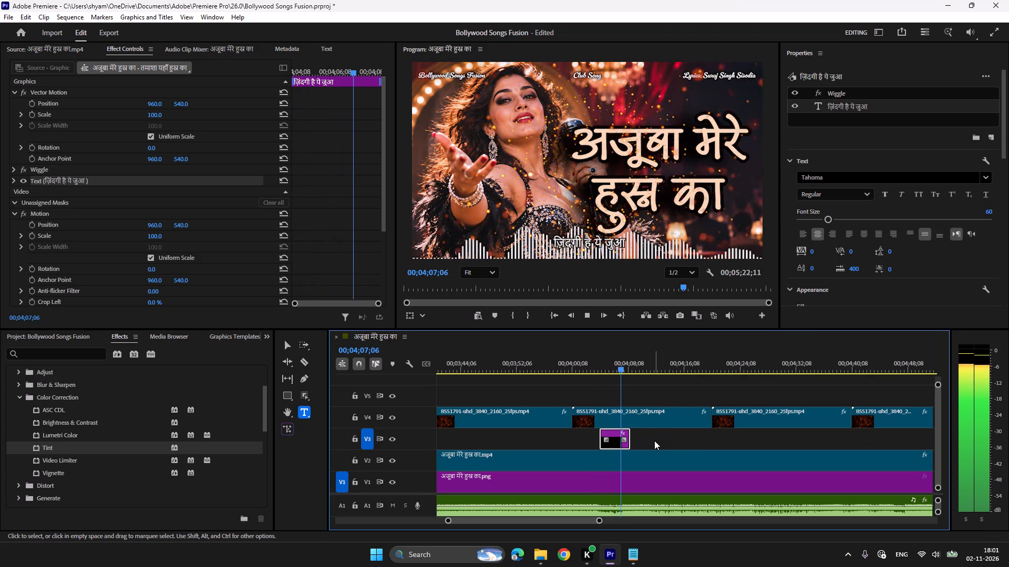
pyautogui.press('space')
pyautogui.press('space')
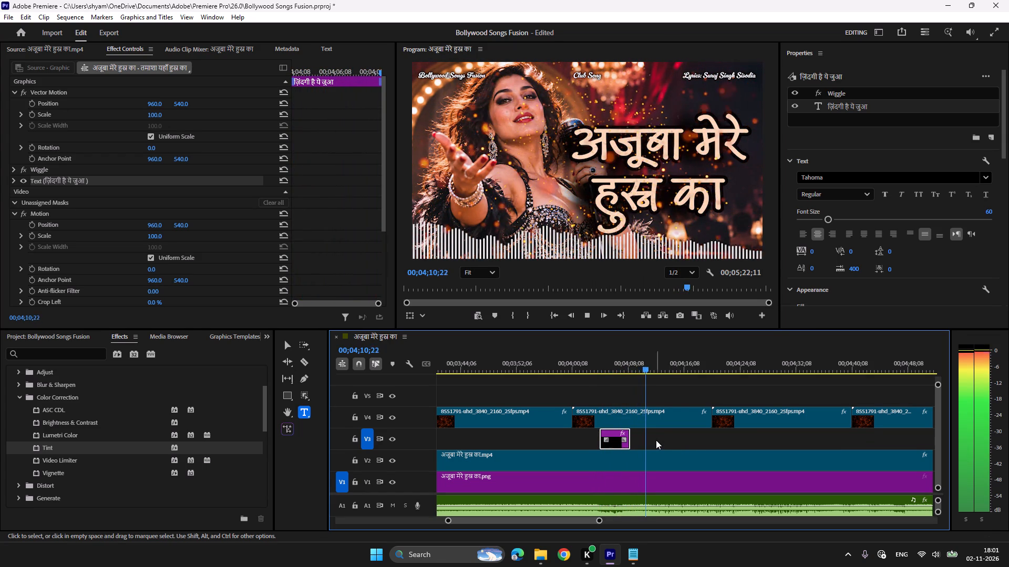
pyautogui.press('space')
pyautogui.hotkey('ctrl', 'c')
pyautogui.hotkey('ctrl', 'v')
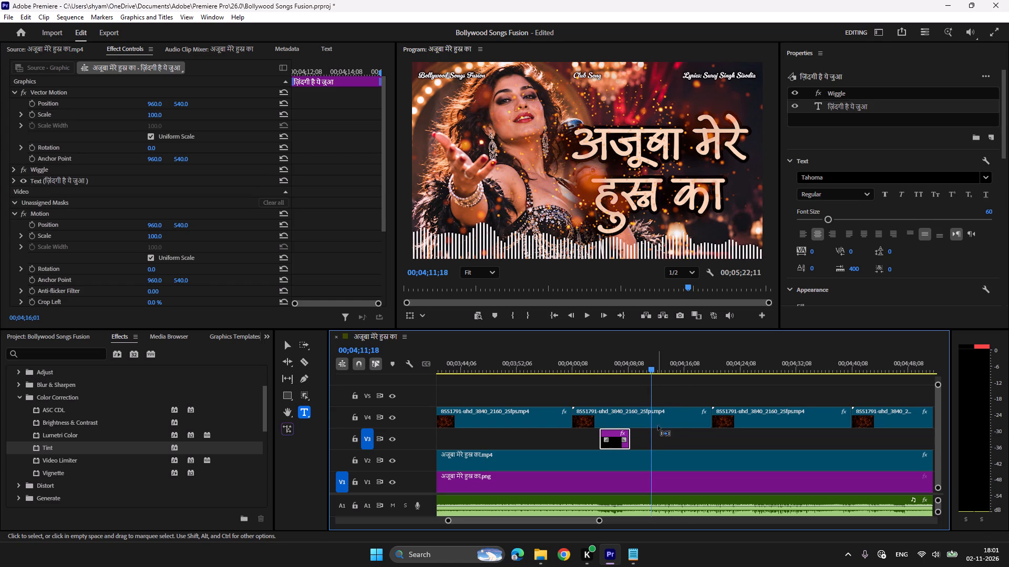
# Play the repeated ज़िंदगी है ये जुआ line and paste another copy of its clip on V3 at 00;04;14;08.
pyautogui.press('space')
pyautogui.click(648, 369)
pyautogui.press('space')
pyautogui.scroll(-3, 679, 413)
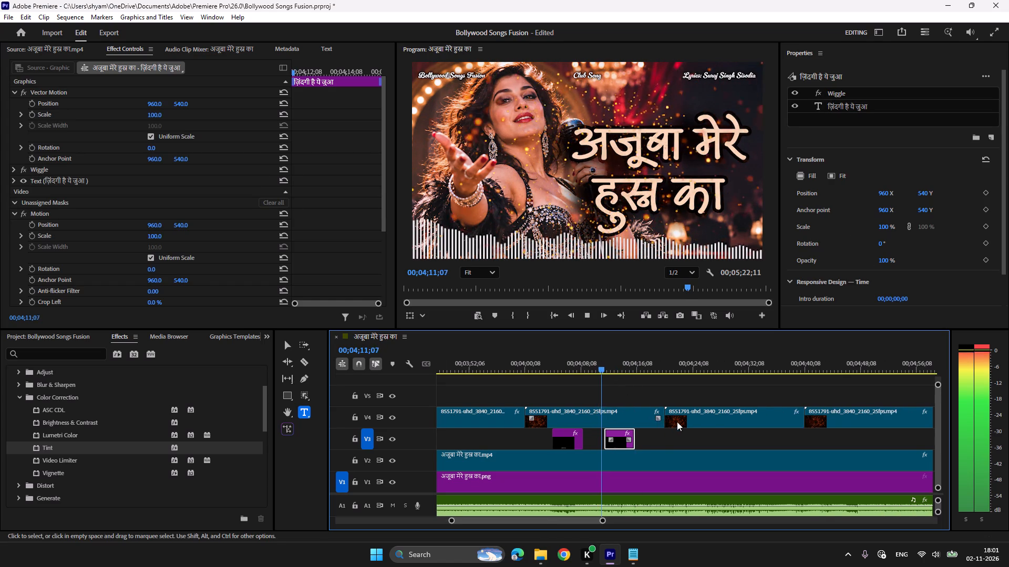
pyautogui.scroll(-3, 664, 437)
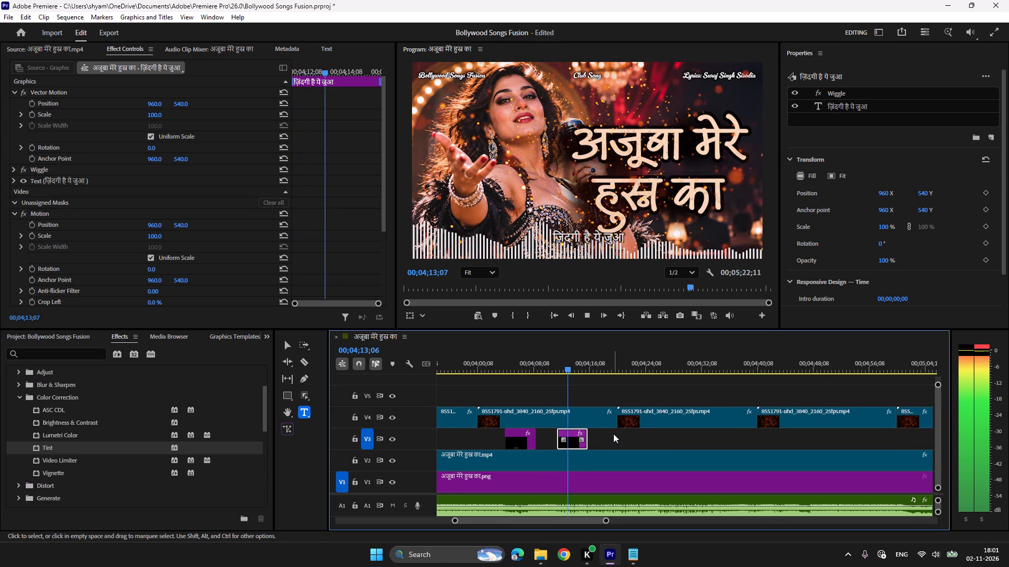
pyautogui.press('space')
pyautogui.hotkey('ctrl', 'c')
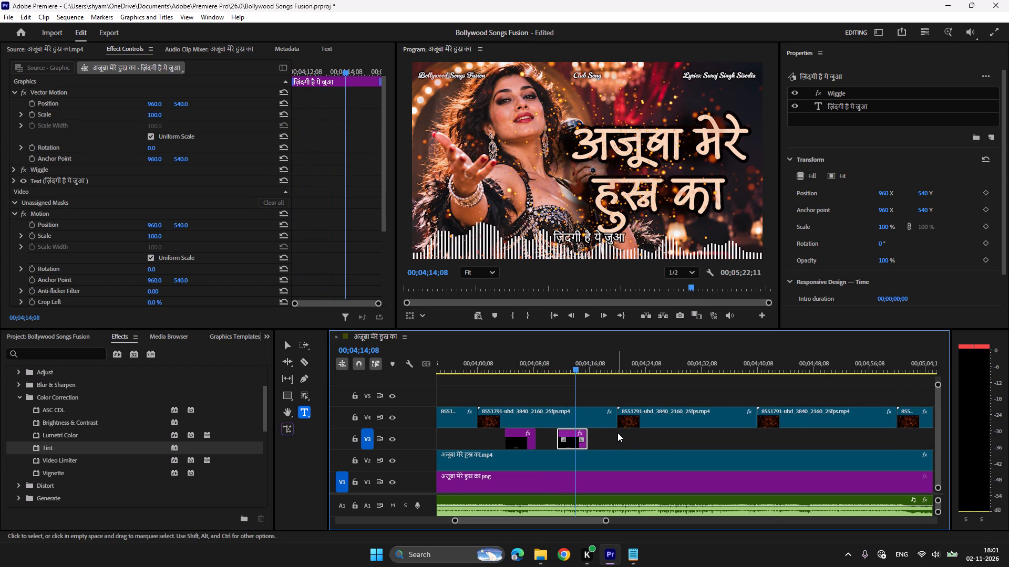
pyautogui.hotkey('ctrl', 'v')
# Copy the line कितने दांव लगते यहाँ from the Notepad lyrics and replace the new V3 clip's text with it in Premiere Pro.
pyautogui.click(633, 546)
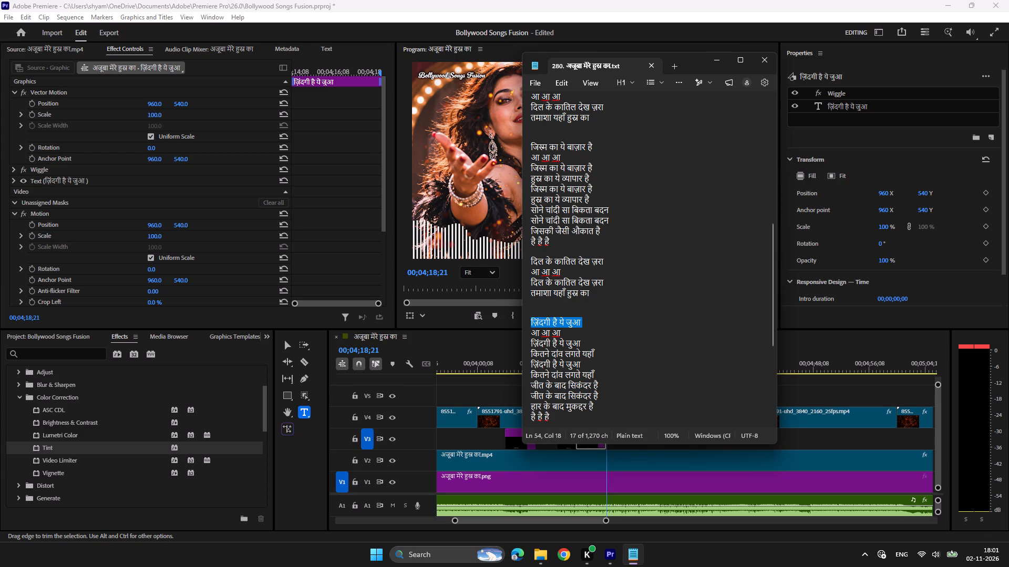
pyautogui.moveTo(602, 353); pyautogui.dragTo(520, 353)
pyautogui.hotkey('ctrl', 'c')
pyautogui.click(613, 549)
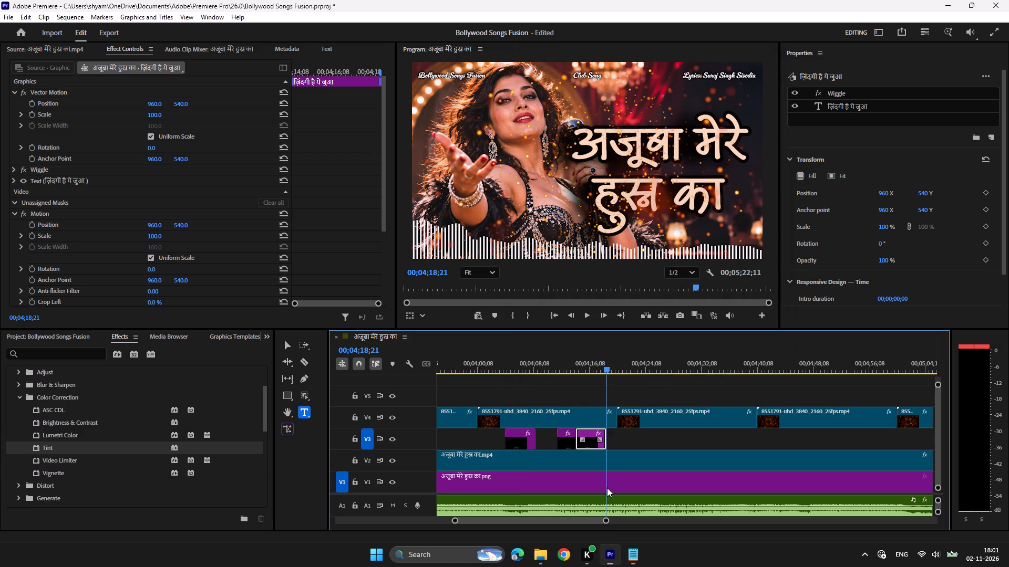
pyautogui.click(600, 367)
pyautogui.click(589, 234)
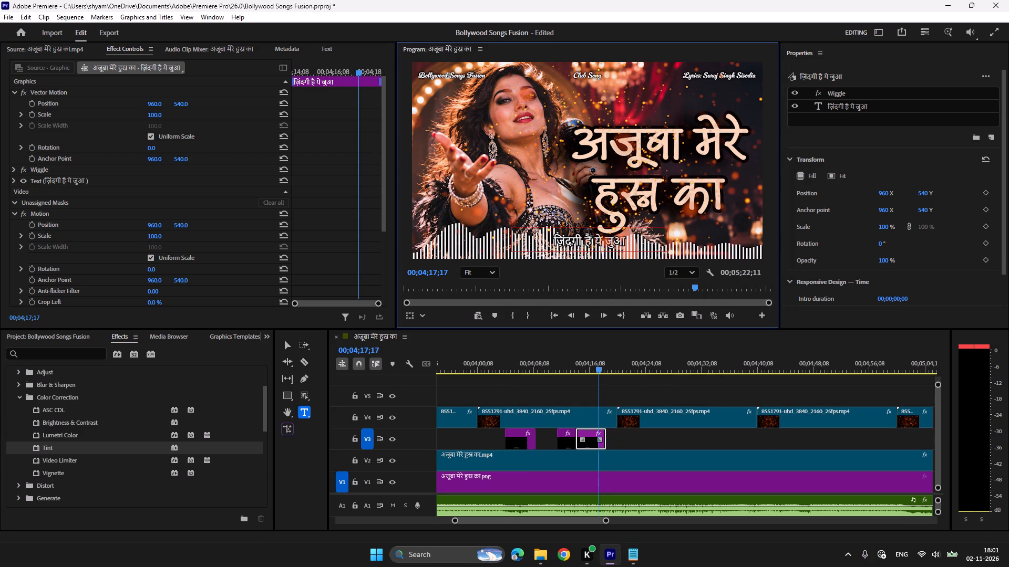
pyautogui.hotkey('ctrl', 'a')
pyautogui.hotkey('ctrl', 'v')
# Play to the end of the line and paste copies of the ज़िंदगी है ये जुआ and कितने दांव लगते यहाँ clips on V3 at 00;04;18;26.
pyautogui.click(573, 359)
pyautogui.press('space')
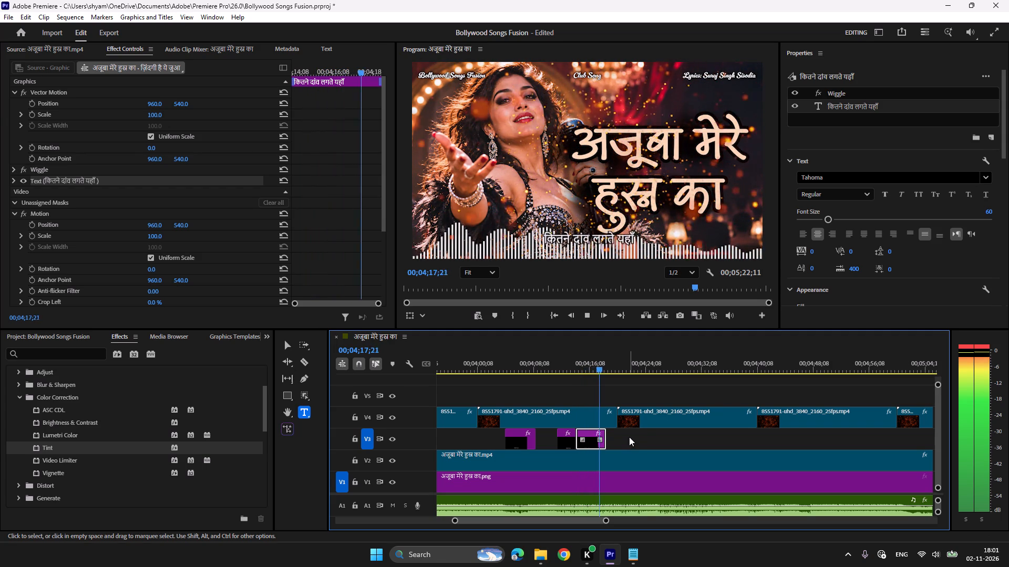
pyautogui.press('space')
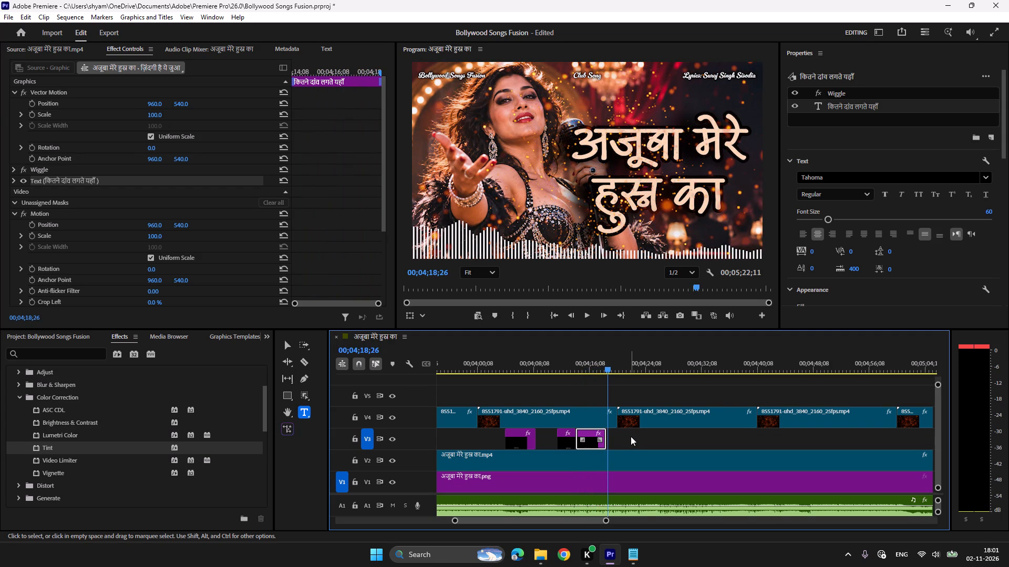
pyautogui.keyDown('shift'); pyautogui.click(567, 442); pyautogui.keyUp('shift')
pyautogui.hotkey('ctrl', 'c')
pyautogui.hotkey('ctrl', 'v')
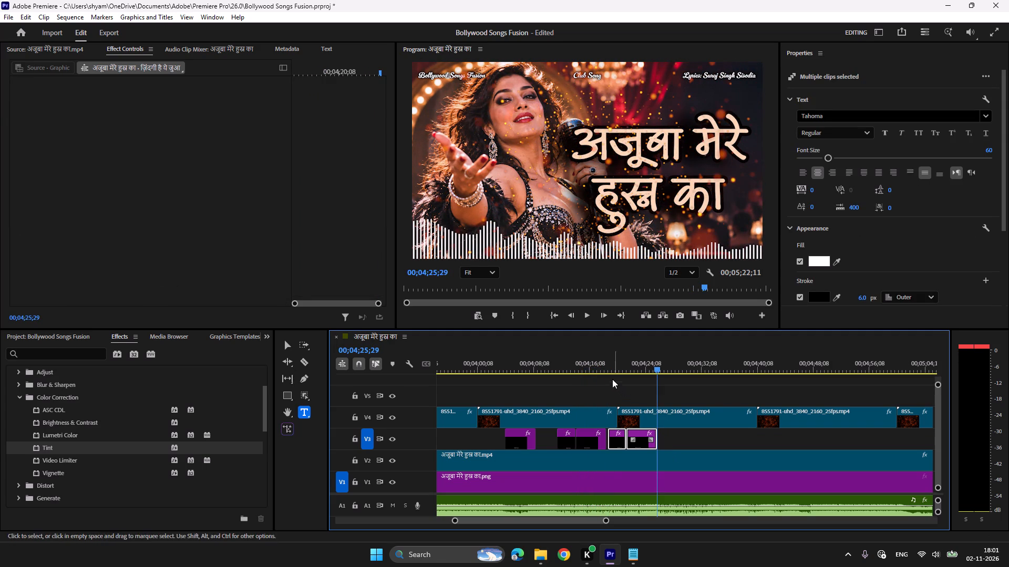
# Play through the pasted pair and paste a copy of only the कितने दांव लगते यहाँ clip on V3 at 00;04;26;03.
pyautogui.click(607, 363)
pyautogui.press('space')
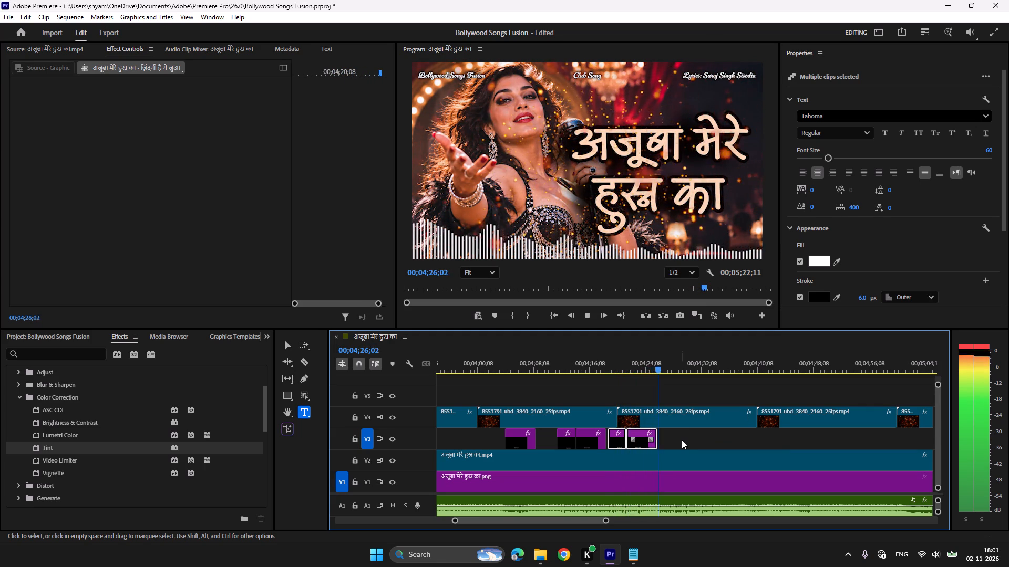
pyautogui.press('space')
pyautogui.click(650, 361)
pyautogui.press('space')
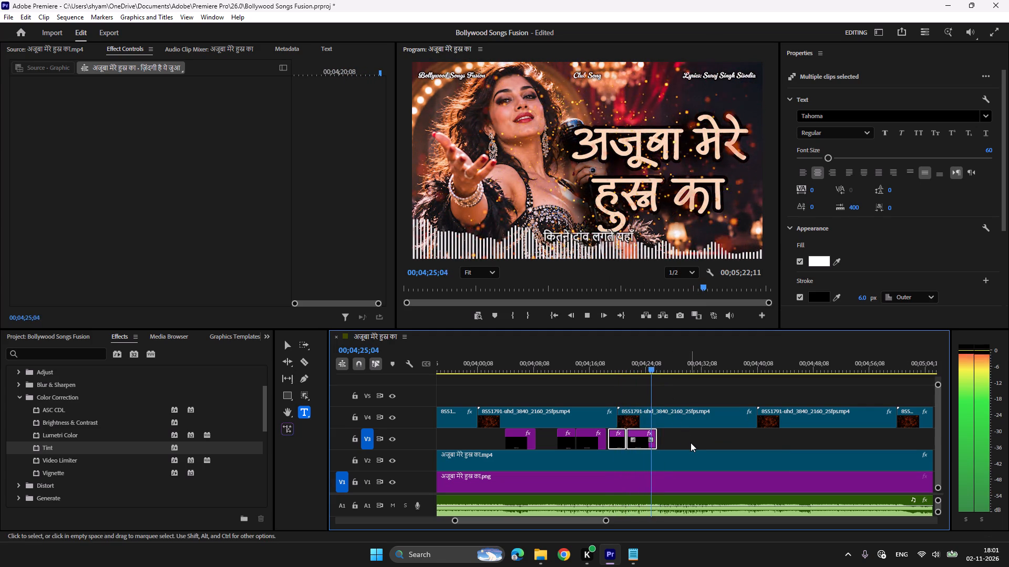
pyautogui.press('space')
pyautogui.click(691, 441)
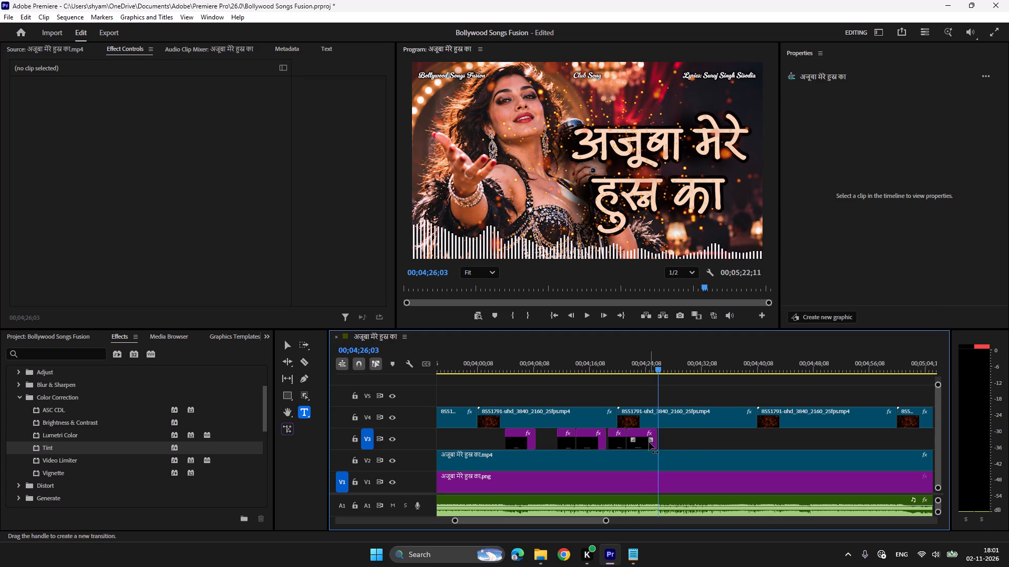
pyautogui.click(649, 442)
pyautogui.click(644, 446)
pyautogui.hotkey('ctrl', 'c')
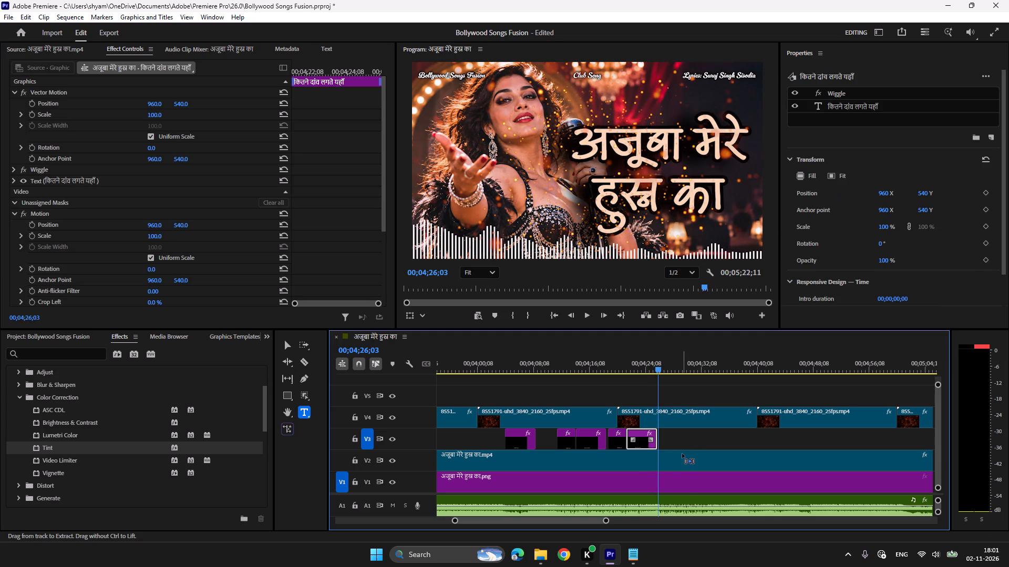
pyautogui.hotkey('ctrl', 'v')
# Copy the line जीत के बाद सिकंदर है from the Notepad lyrics and replace the new V3 clip's text with it in Premiere Pro.
pyautogui.click(638, 555)
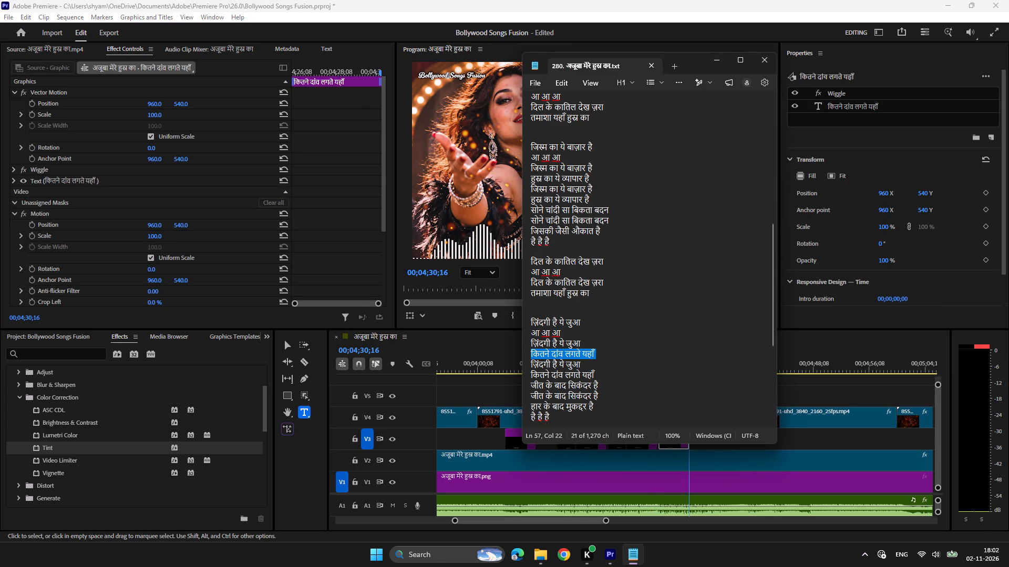
pyautogui.moveTo(602, 385); pyautogui.dragTo(526, 384)
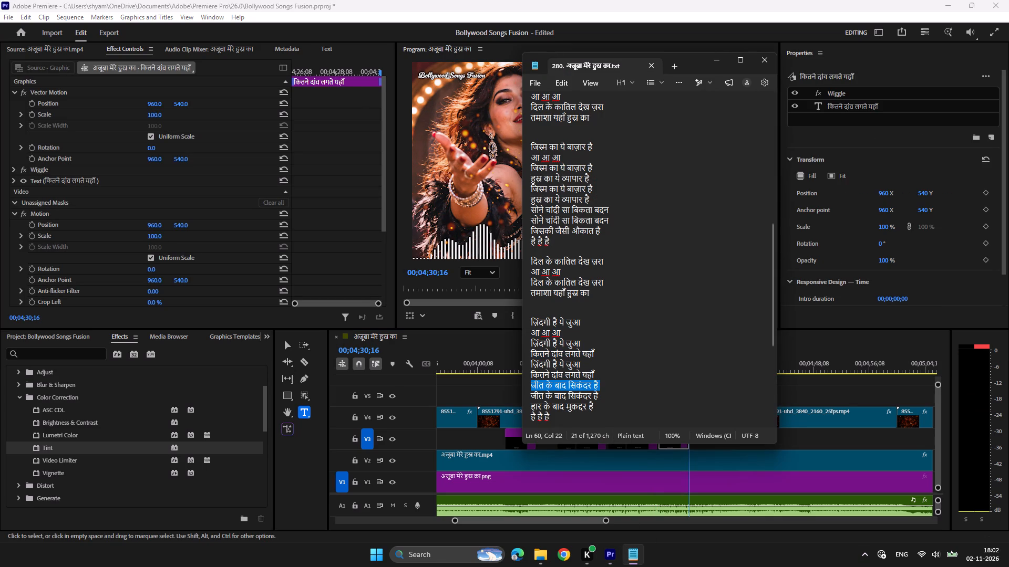
pyautogui.hotkey('ctrl', 'c')
pyautogui.click(615, 550)
pyautogui.click(673, 365)
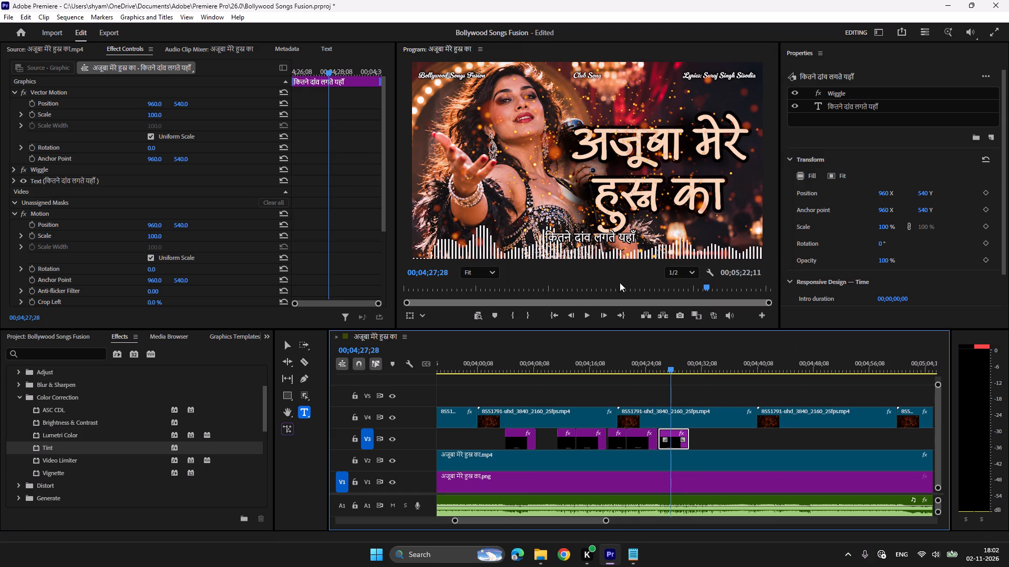
pyautogui.click(595, 238)
pyautogui.hotkey('ctrl', 'a')
pyautogui.hotkey('ctrl', 'v')
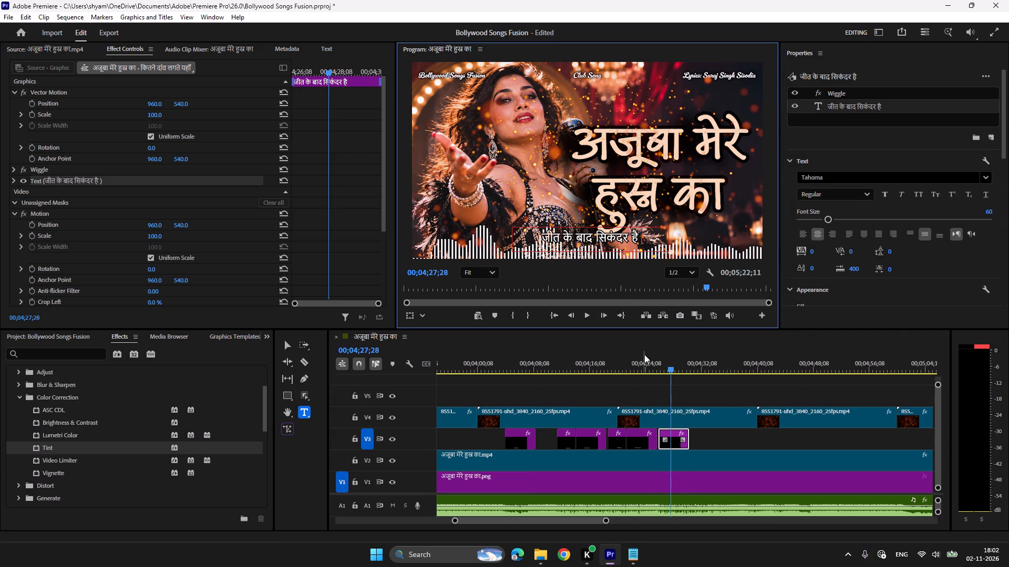
# Play the line to its repeat and paste a copy of the जीत के बाद सिकंदर है clip on V3 at 00;04;29;20.
pyautogui.click(655, 359)
pyautogui.press('space')
pyautogui.scroll(-4, 704, 408)
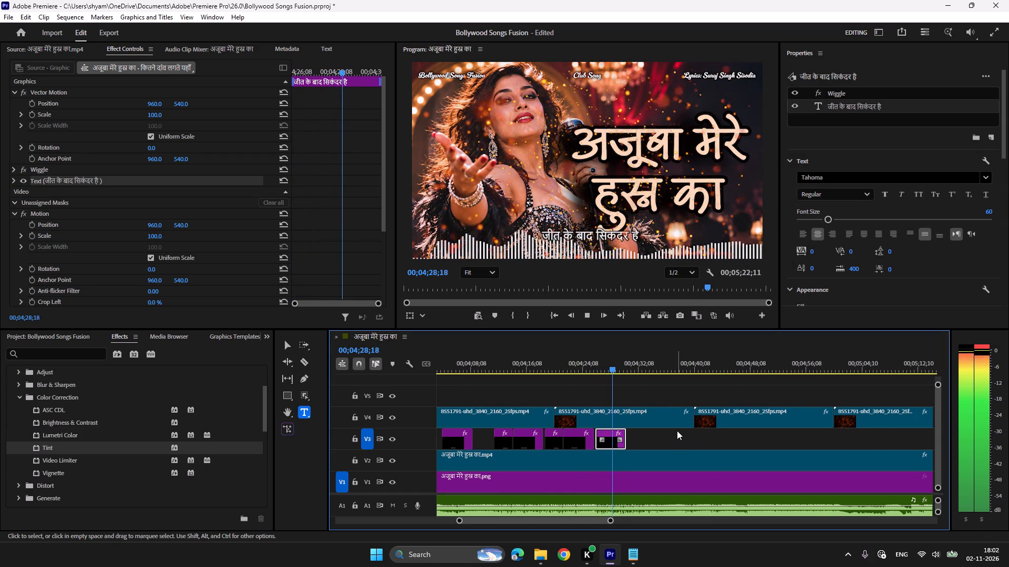
pyautogui.press('space')
pyautogui.hotkey('ctrl', 'c')
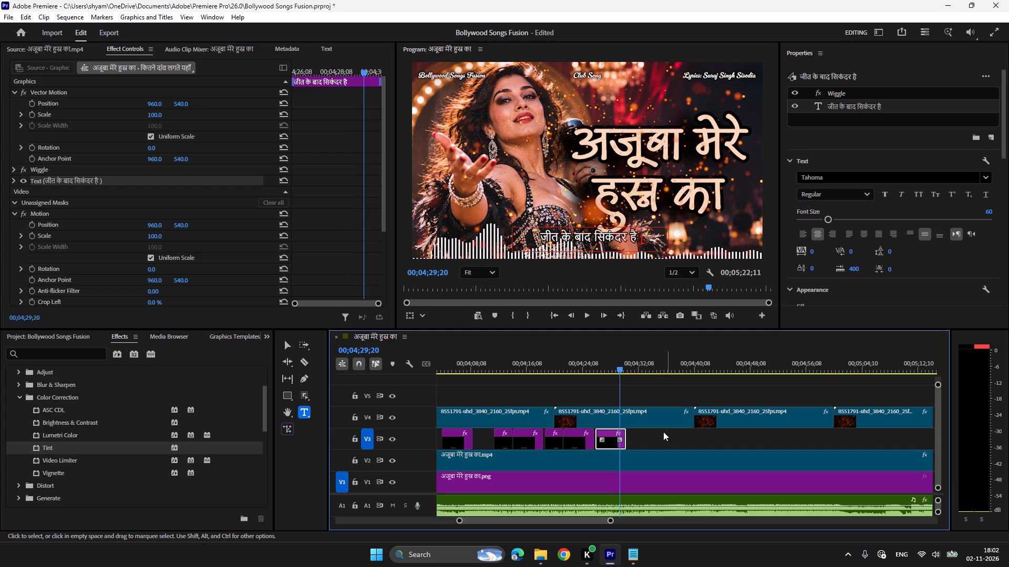
pyautogui.hotkey('ctrl', 'v')
# Play through the repeated line and paste another copy of the जीत के बाद सिकंदर है clip on V3 at 00;04;33;16.
pyautogui.click(615, 365)
pyautogui.press('space')
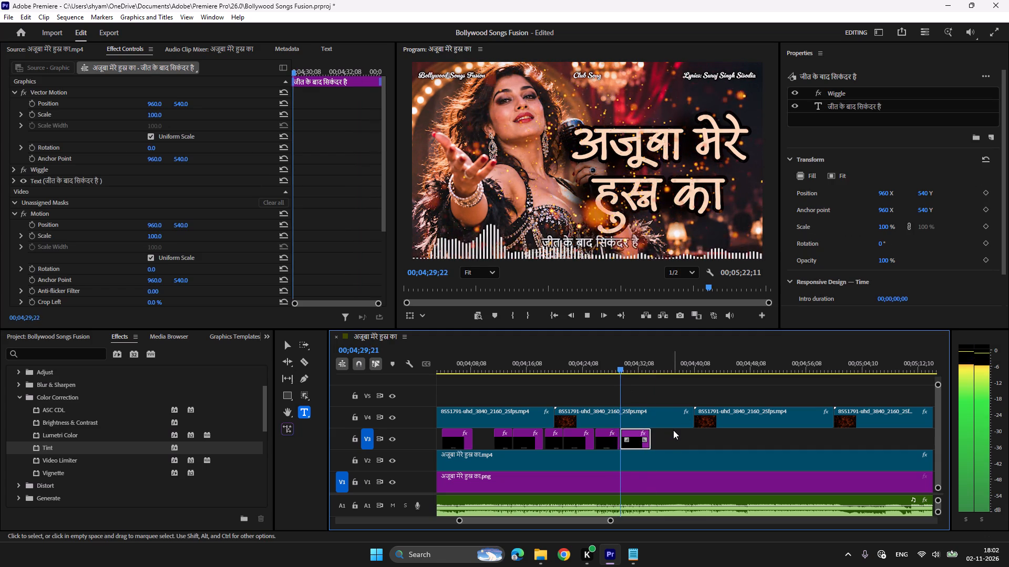
pyautogui.scroll(-2, 673, 430)
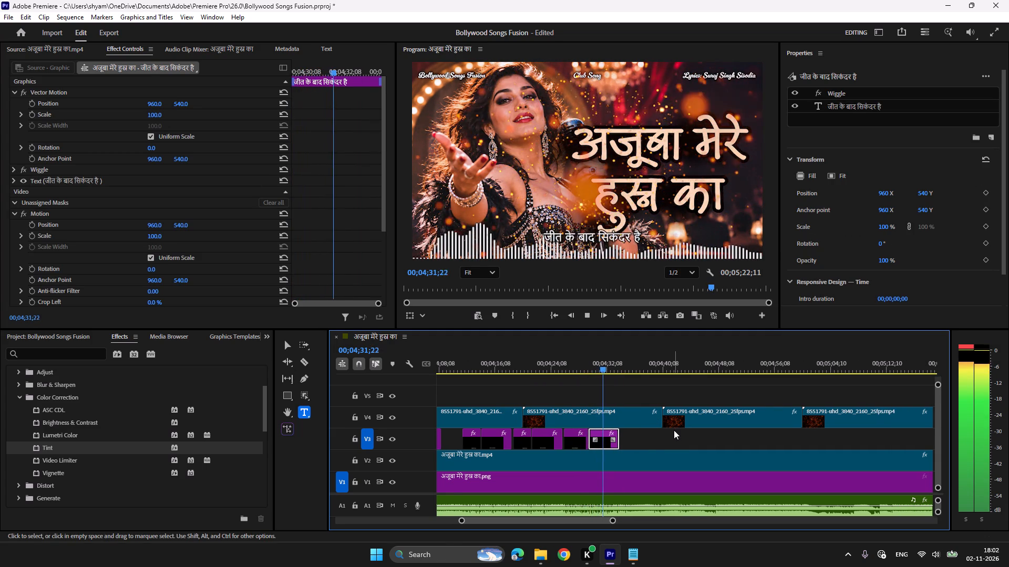
pyautogui.press('space')
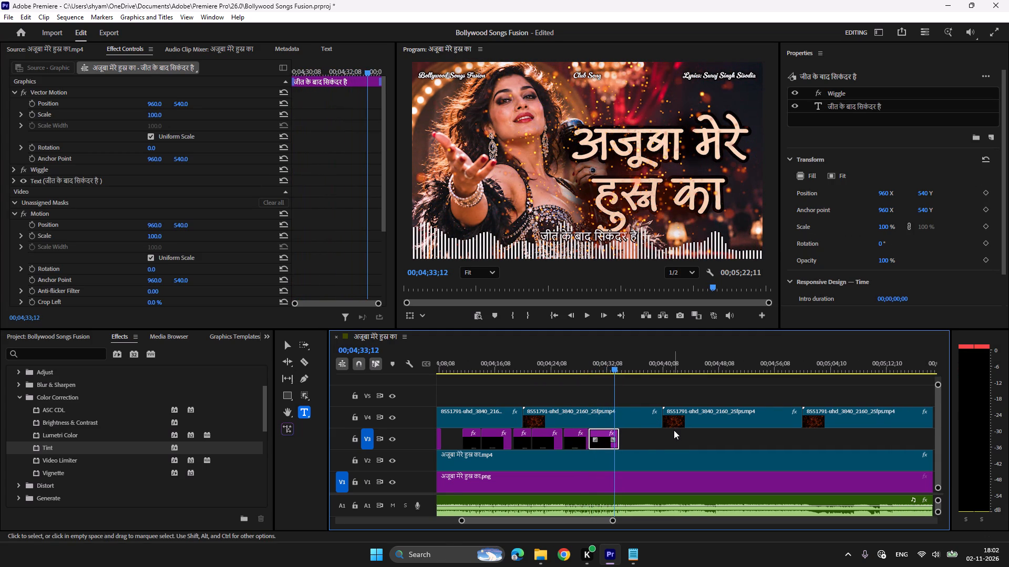
pyautogui.press('space')
pyautogui.press('space')
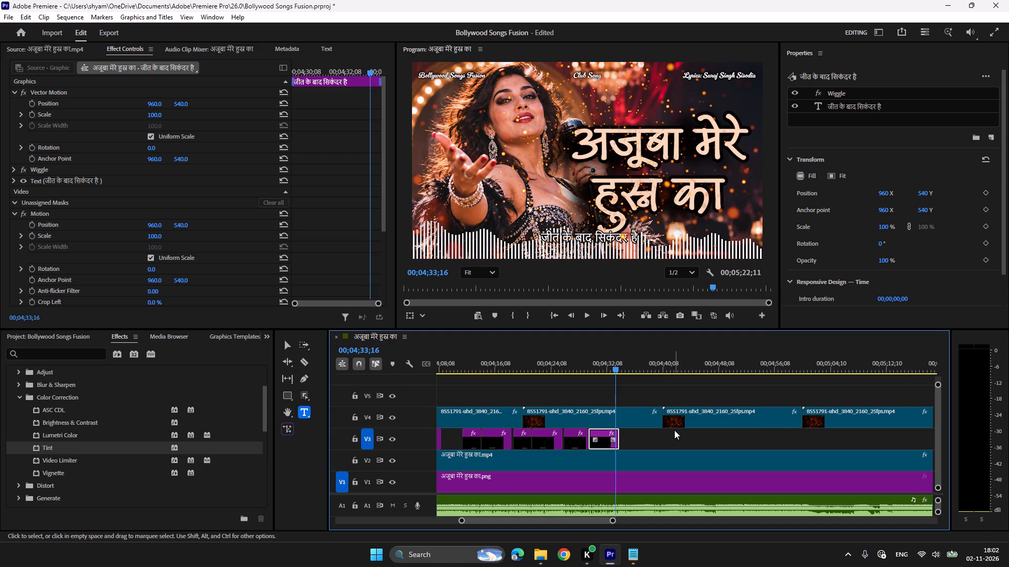
pyautogui.hotkey('ctrl', 'c')
pyautogui.hotkey('ctrl', 'v')
# Copy the line हार के बाद मुकद्दर है from the Notepad lyrics and replace the new V3 clip's text with it in Premiere Pro.
pyautogui.click(630, 556)
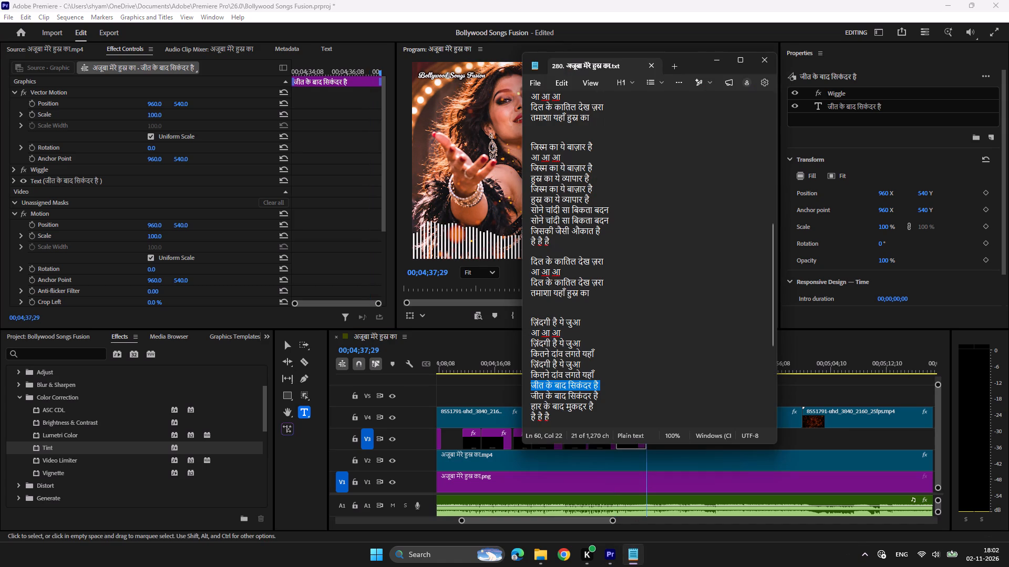
pyautogui.moveTo(599, 405); pyautogui.dragTo(518, 405)
pyautogui.hotkey('ctrl', 'c')
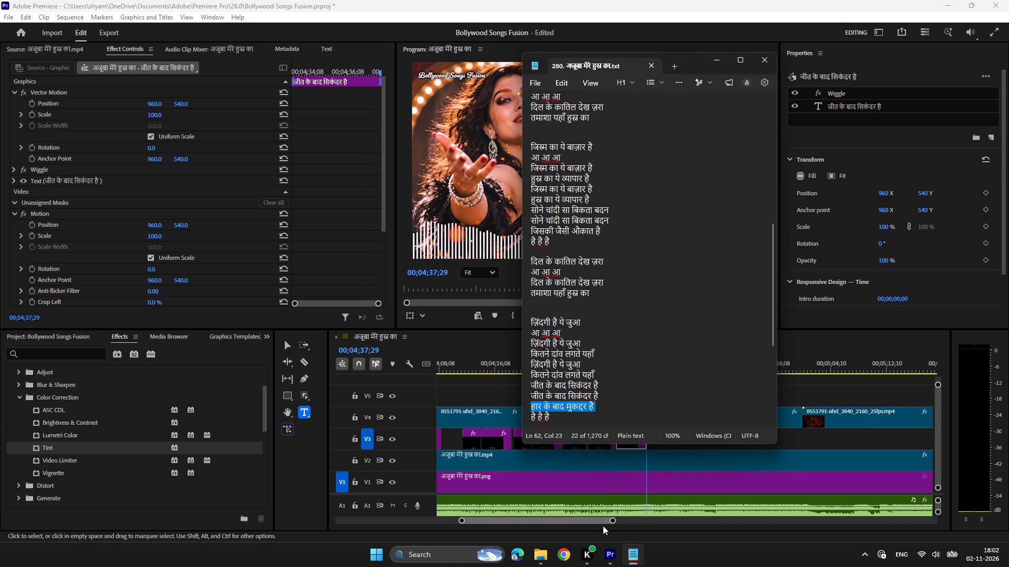
pyautogui.click(610, 548)
pyautogui.click(634, 363)
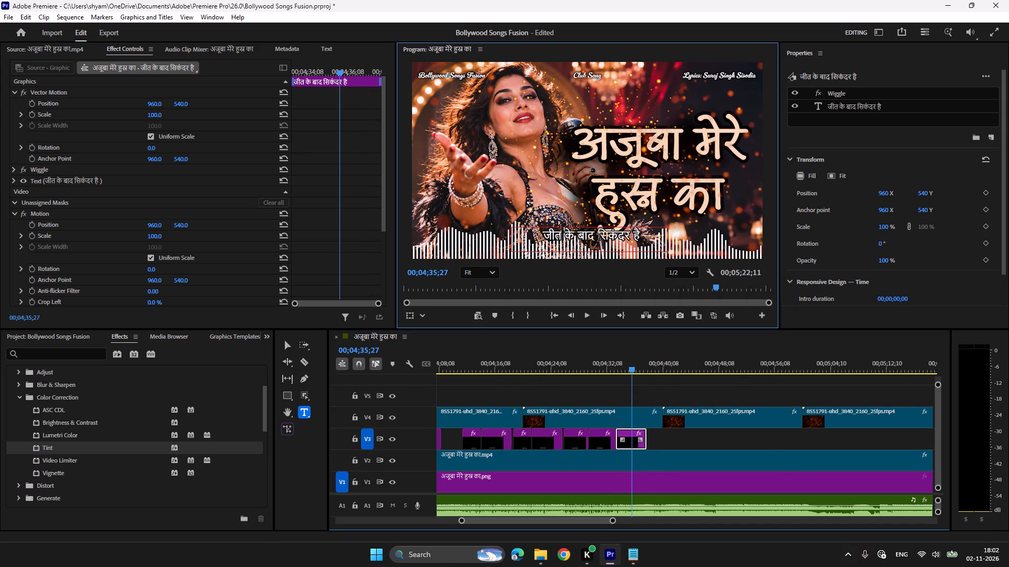
pyautogui.click(599, 238)
pyautogui.hotkey('ctrl', 'a')
pyautogui.hotkey('ctrl', 'v')
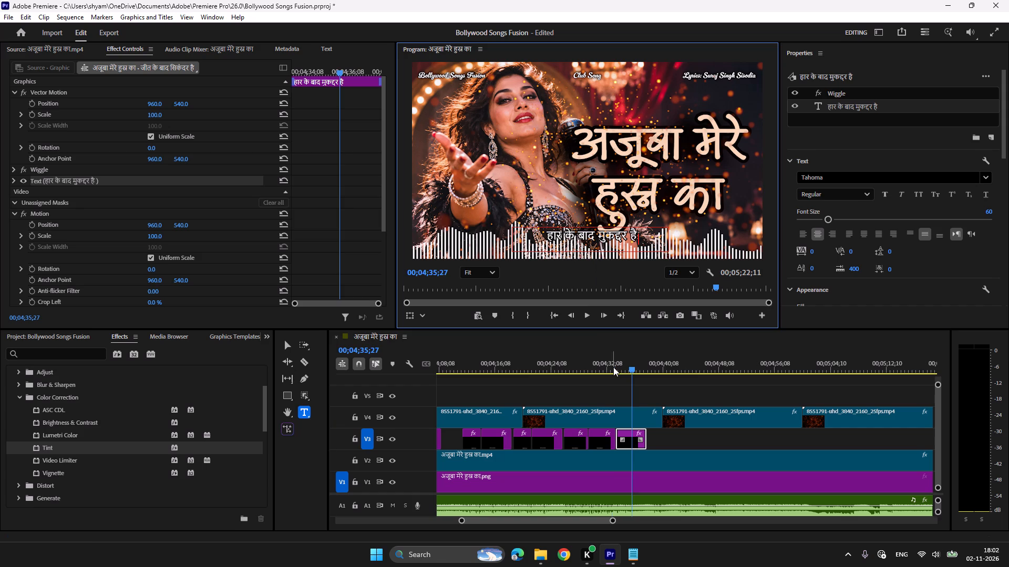
# Play through the हार के बाद मुकद्दर है line and park the playhead at the start of the next chorus, 00;04;38;27.
pyautogui.click(613, 367)
pyautogui.press('space')
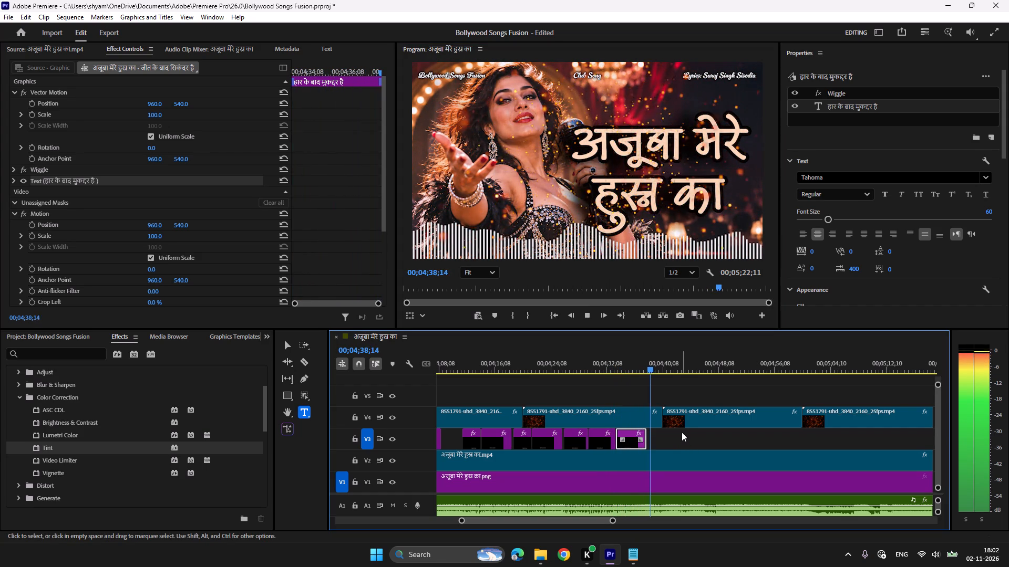
pyautogui.press('space')
pyautogui.click(650, 365)
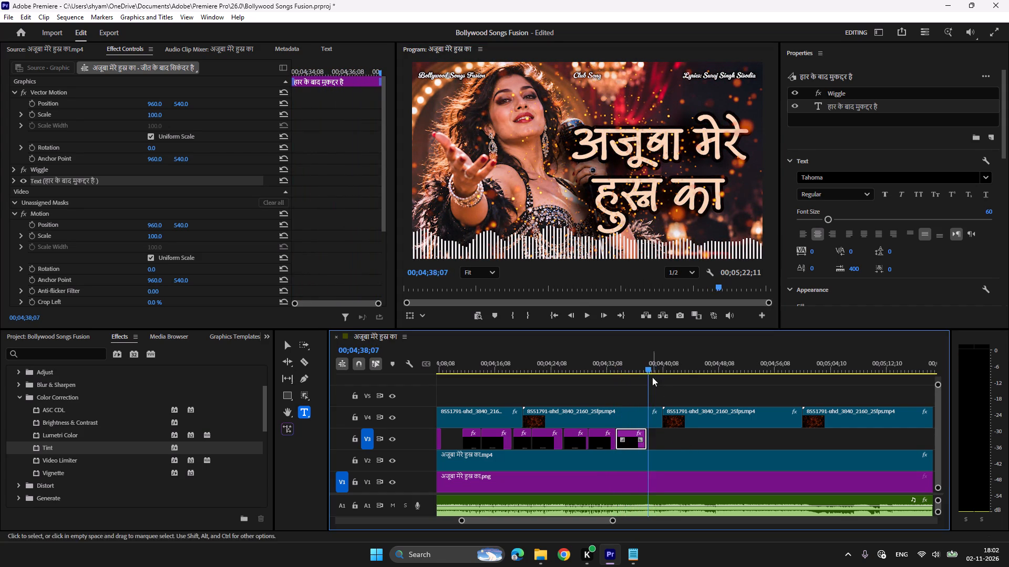
pyautogui.press('space')
pyautogui.press('space')
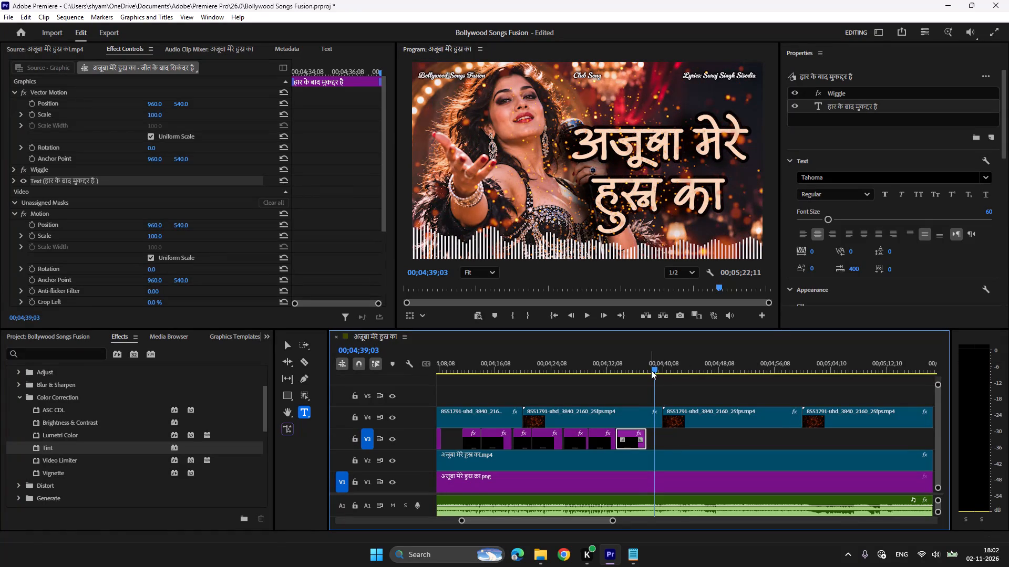
pyautogui.click(651, 370)
pyautogui.press('space')
pyautogui.click(652, 363)
pyautogui.press('space')
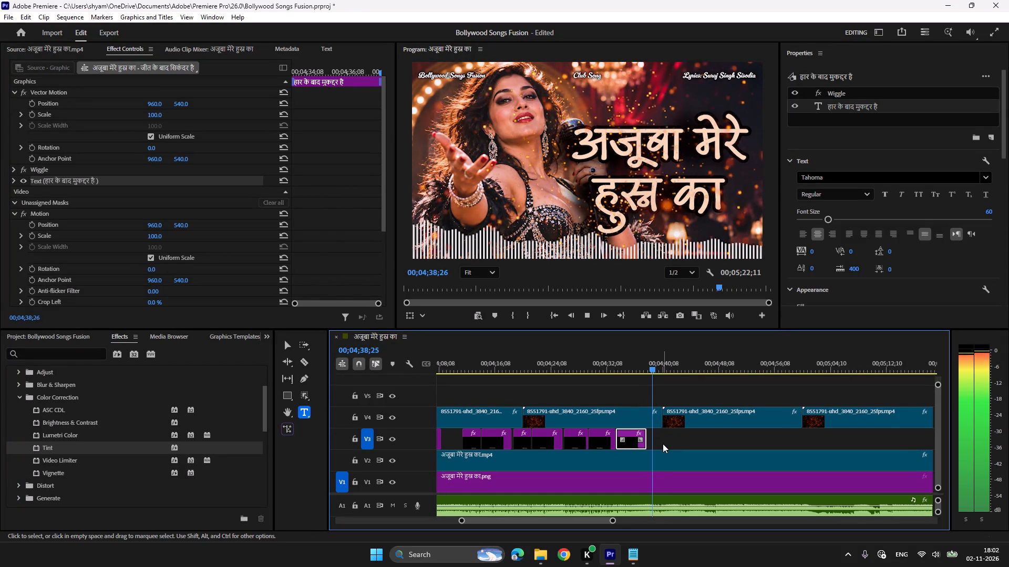
pyautogui.press('space')
# Copy the last three clips of the previous chorus, starting with दिल के कातिल देख ज़रा, and paste them on V3 at 00;04;38;27.
pyautogui.scroll(20, 663, 444)
pyautogui.scroll(5, 663, 444)
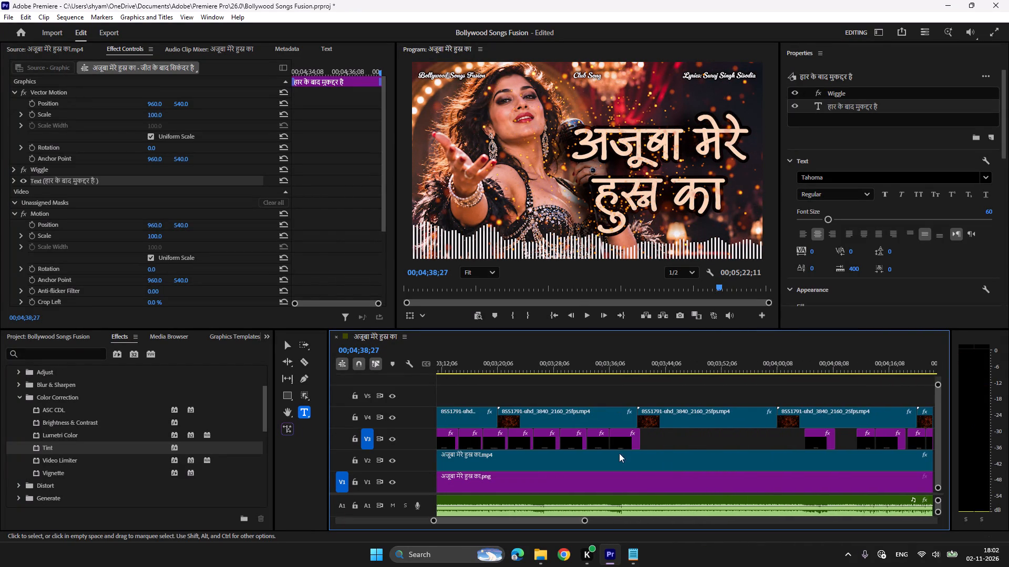
pyautogui.click(624, 445)
pyautogui.keyDown('shift'); pyautogui.click(604, 444); pyautogui.keyUp('shift')
pyautogui.keyDown('shift'); pyautogui.click(576, 444); pyautogui.keyUp('shift')
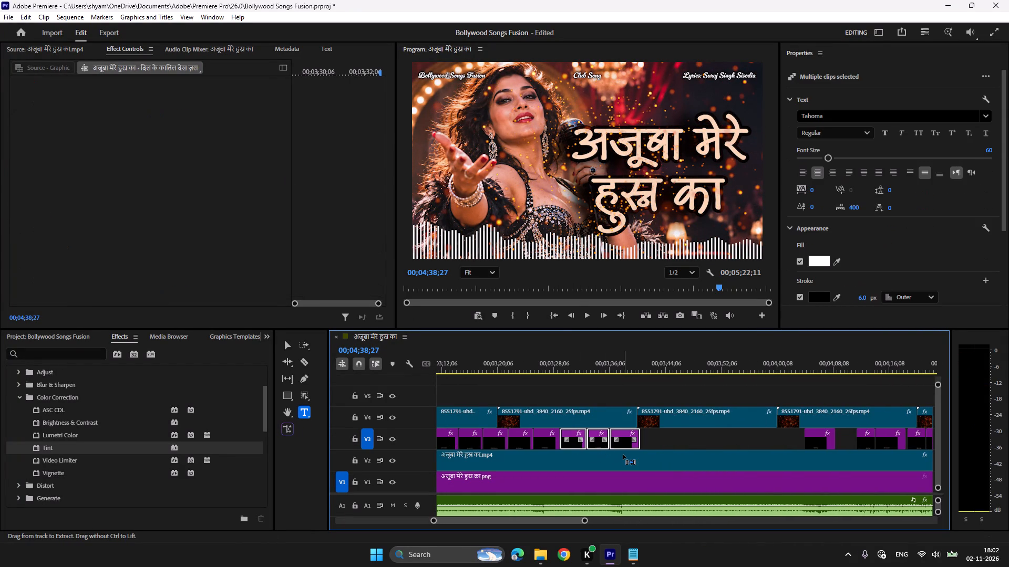
pyautogui.hotkey('ctrl', 'c')
pyautogui.hotkey('ctrl', 'v')
# Play through the three pasted chorus clips and park the playhead where the next line begins, at 00;04;49;11.
pyautogui.click(610, 359)
pyautogui.click(605, 361)
pyautogui.press('space')
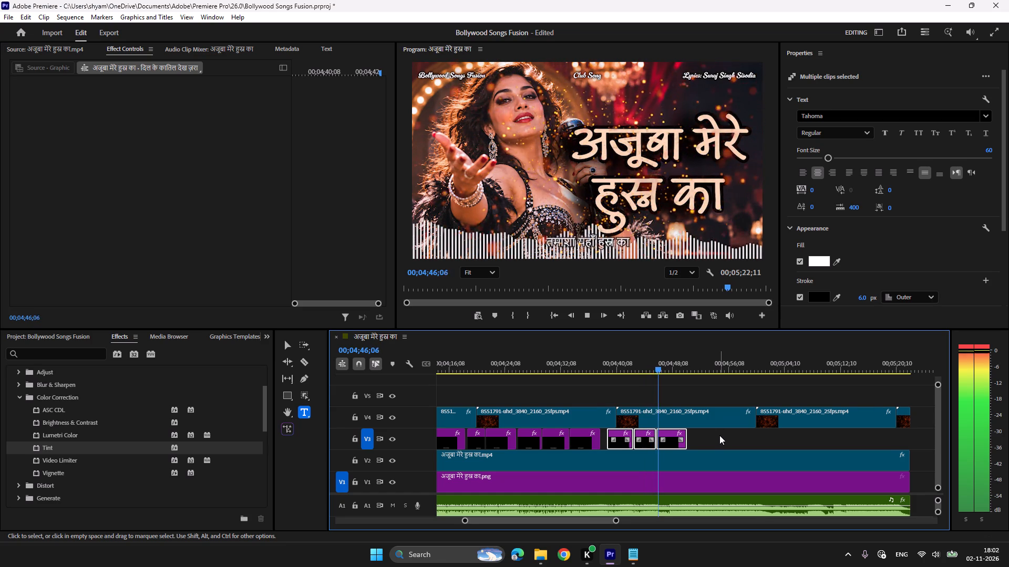
pyautogui.scroll(-3, 719, 435)
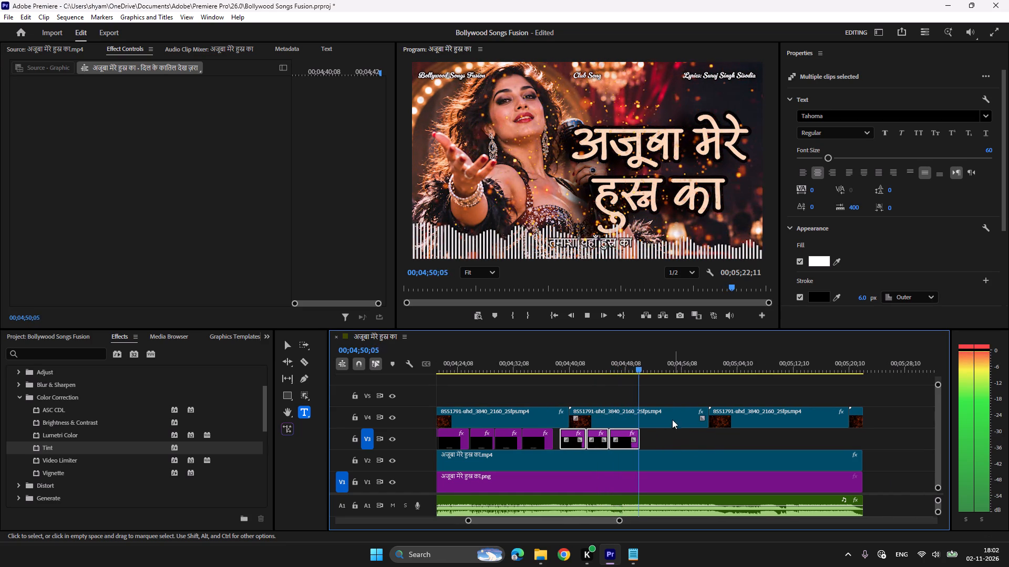
pyautogui.click(633, 364)
pyautogui.click(672, 434)
pyautogui.press('space')
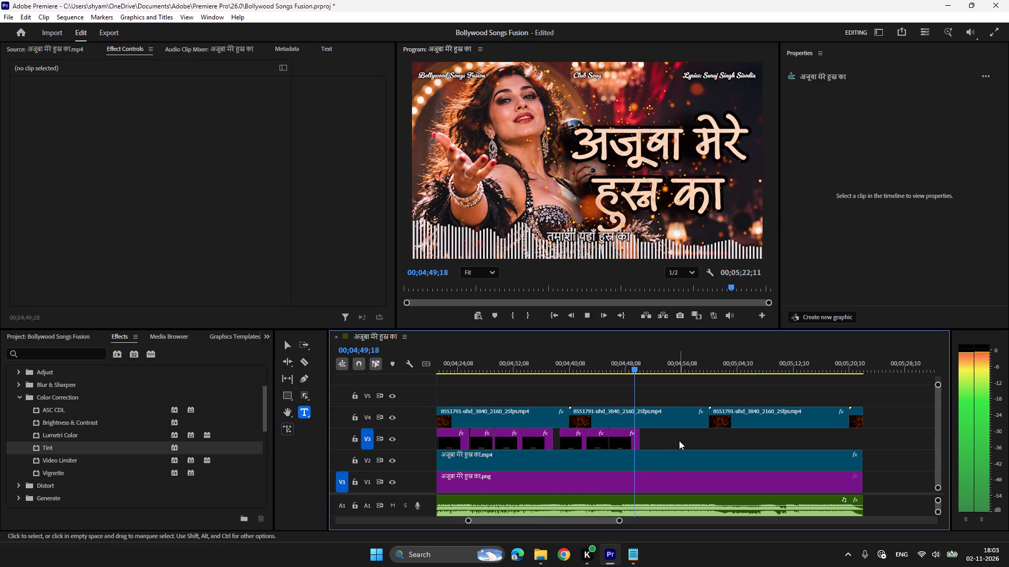
pyautogui.press('space')
pyautogui.press('space')
pyautogui.press('space')
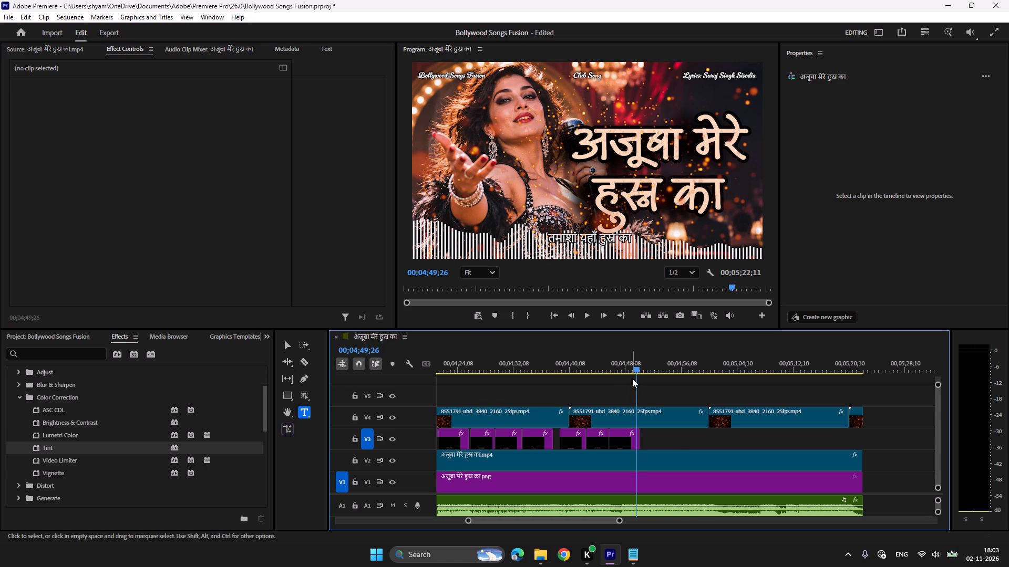
pyautogui.click(626, 366)
pyautogui.press('space')
pyautogui.press('space')
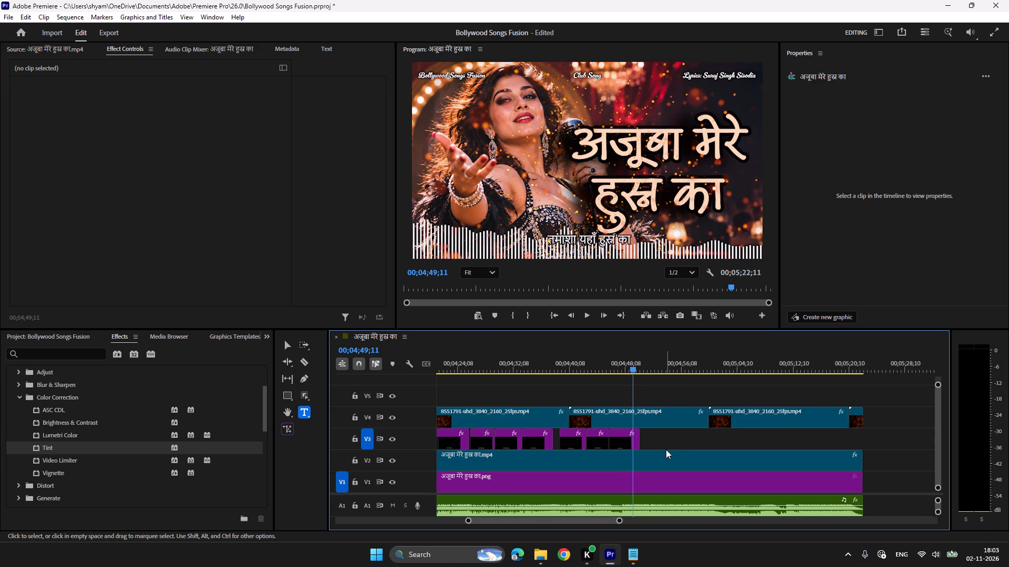
# Copy the first chorus's ten V3 text clips, starting with अजूबा near 00;00;42, and paste them at 00;04;49;11.
pyautogui.scroll(4, 666, 449)
pyautogui.scroll(4, 603, 477)
pyautogui.moveTo(583, 519); pyautogui.dragTo(583, 520)
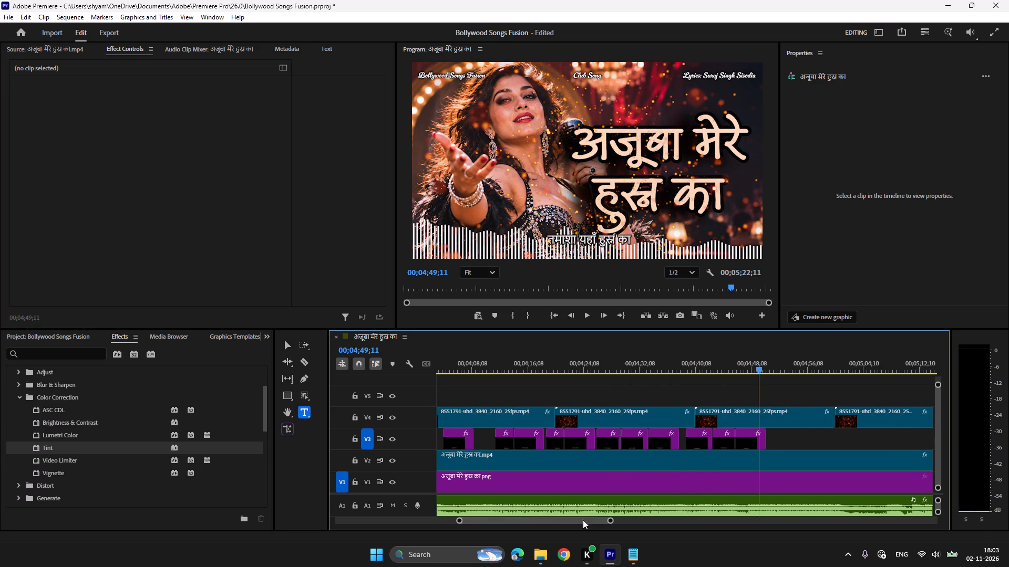
pyautogui.moveTo(583, 520); pyautogui.dragTo(475, 520)
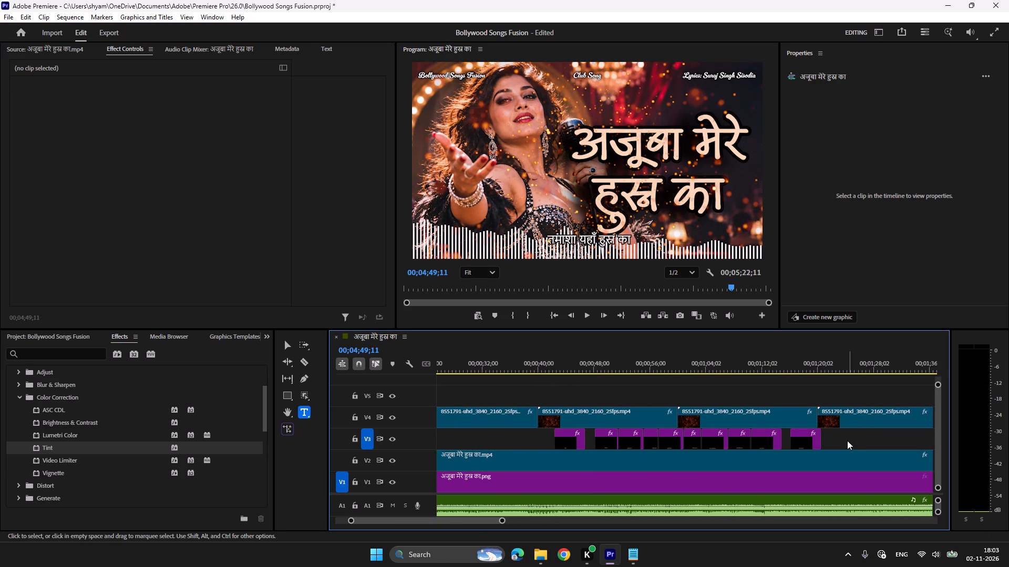
pyautogui.moveTo(847, 440); pyautogui.dragTo(578, 438)
pyautogui.hotkey('ctrl', 'c')
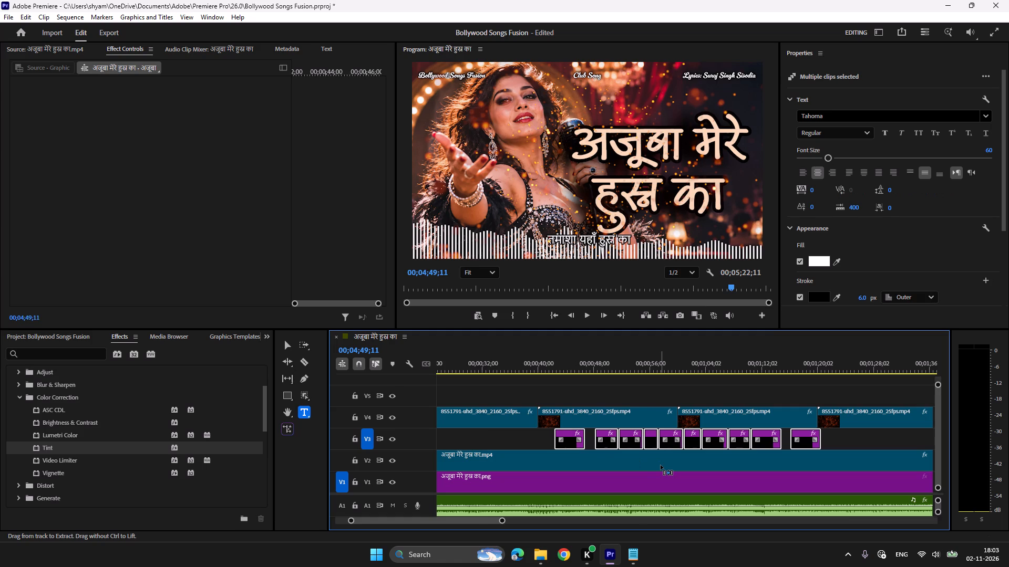
pyautogui.hotkey('ctrl', 'v')
# Replay the start of the pasted section and shift its ten clips about 11 frames earlier on V3.
pyautogui.scroll(8, 620, 435)
pyautogui.click(545, 360)
pyautogui.press('space')
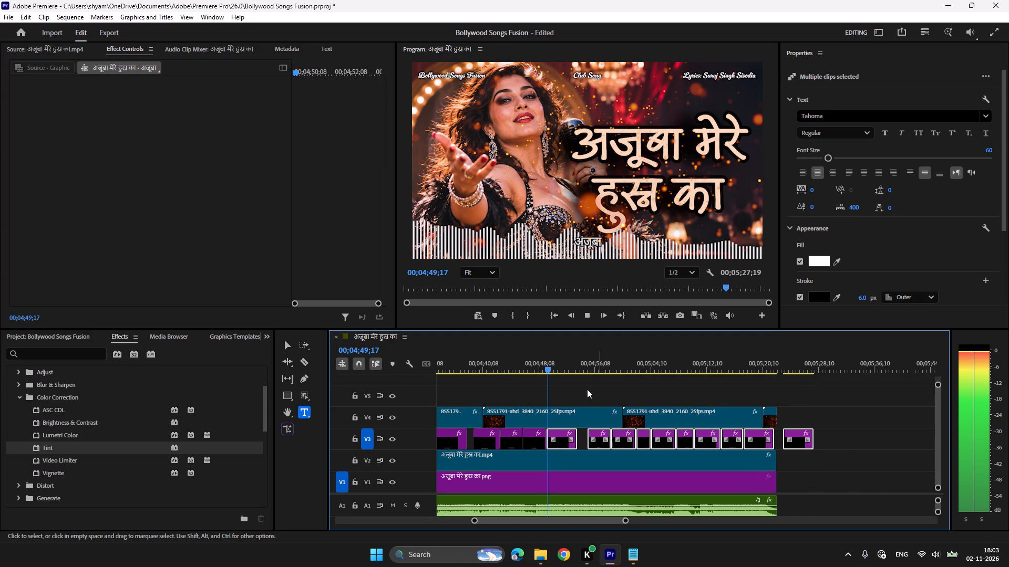
pyautogui.press('space')
pyautogui.click(536, 366)
pyautogui.press('space')
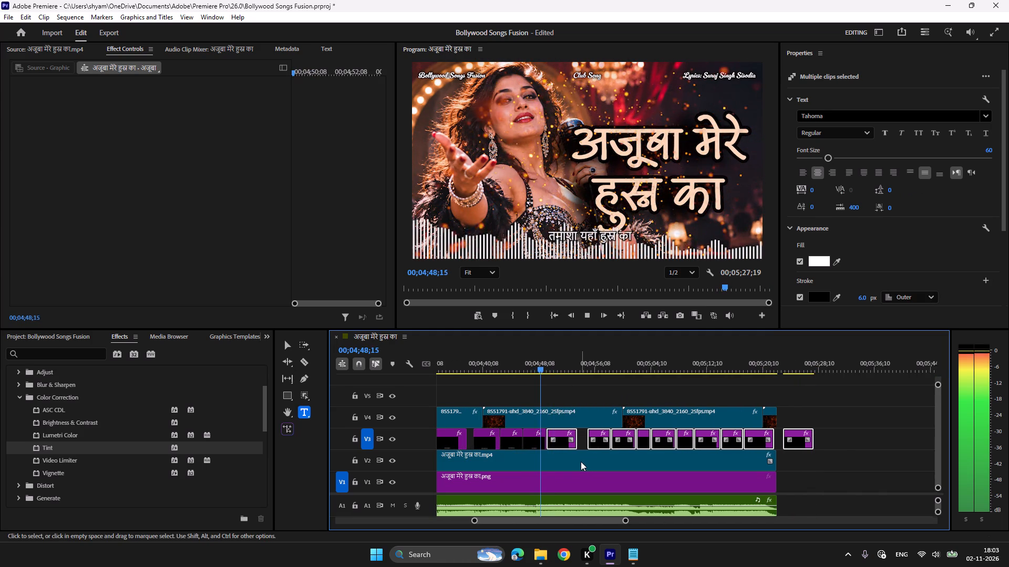
pyautogui.press('space')
pyautogui.press('space')
pyautogui.press('space')
pyautogui.press('space')
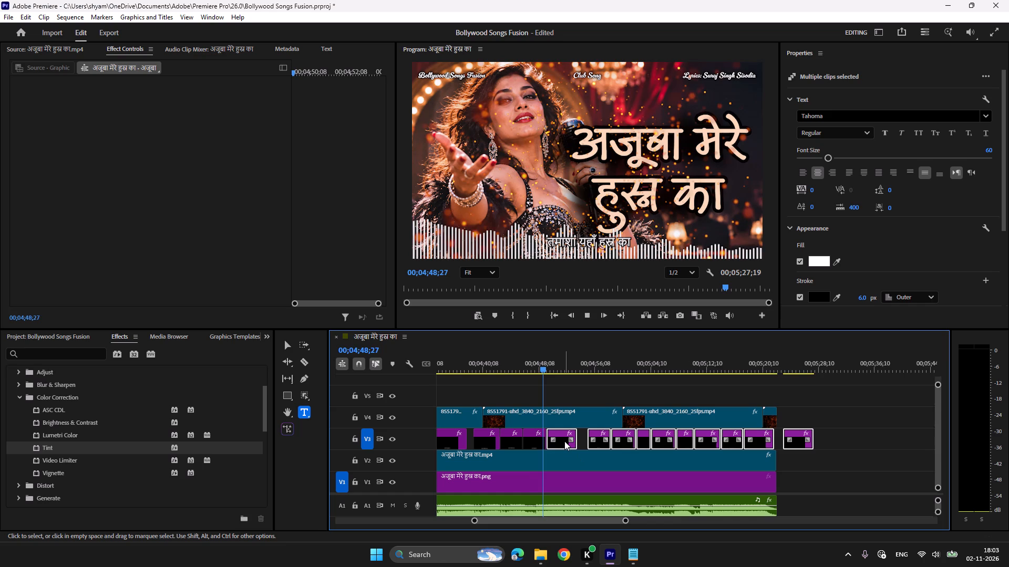
pyautogui.press('space')
pyautogui.click(564, 440)
# Play the अजूबा line and move the clips from मेरे हुस्न का onward earlier to start at 00;04;51;05, overlapping the अजूबा clip's end.
pyautogui.press('space')
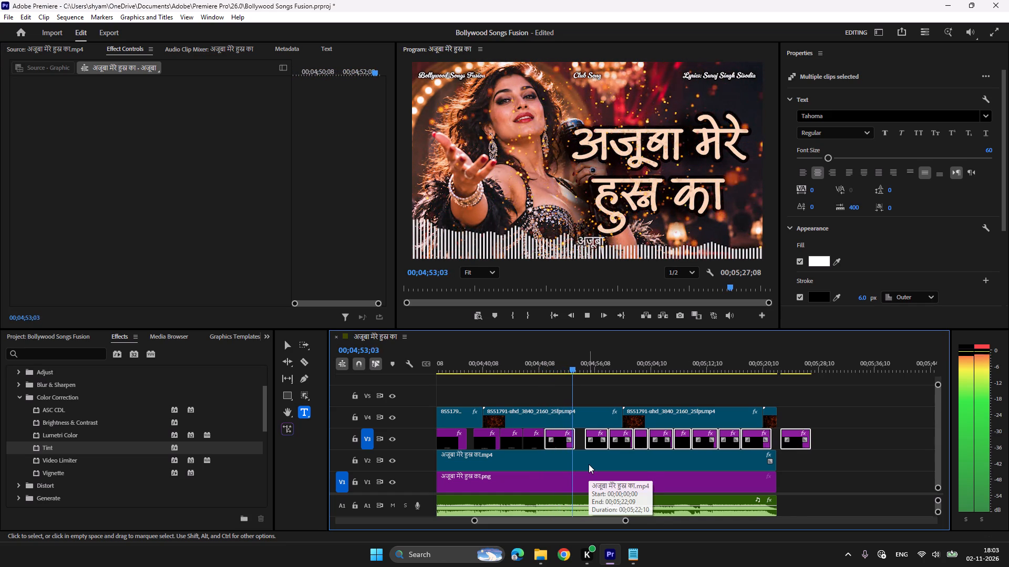
pyautogui.press('space')
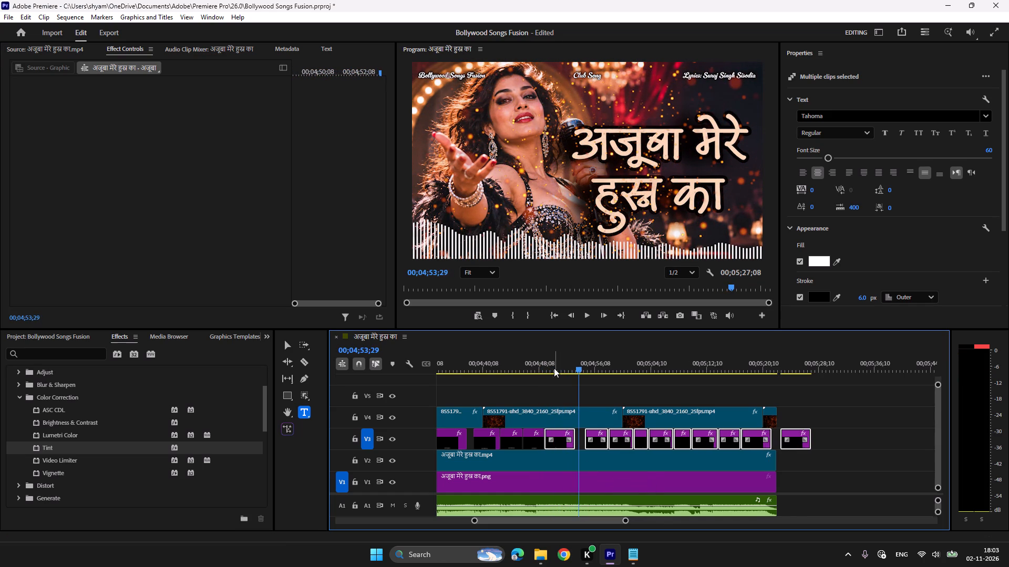
pyautogui.click(543, 358)
pyautogui.press('space')
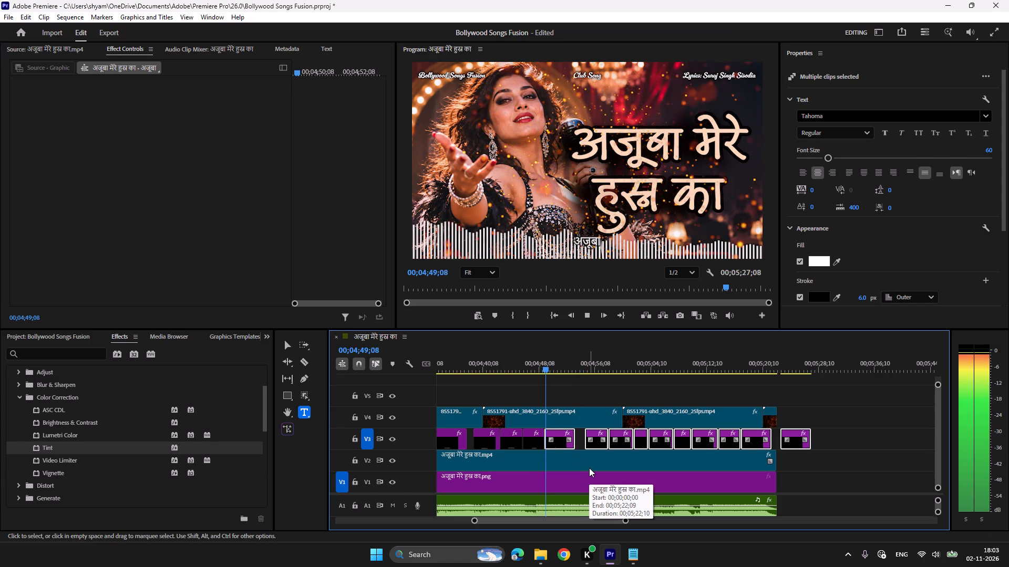
pyautogui.press('space')
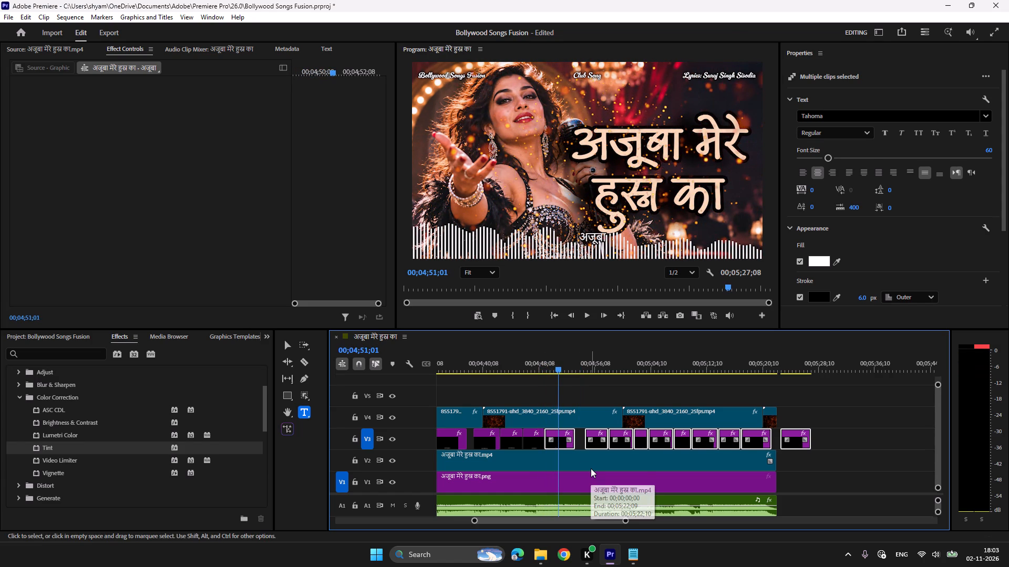
pyautogui.press('space')
pyautogui.press('space')
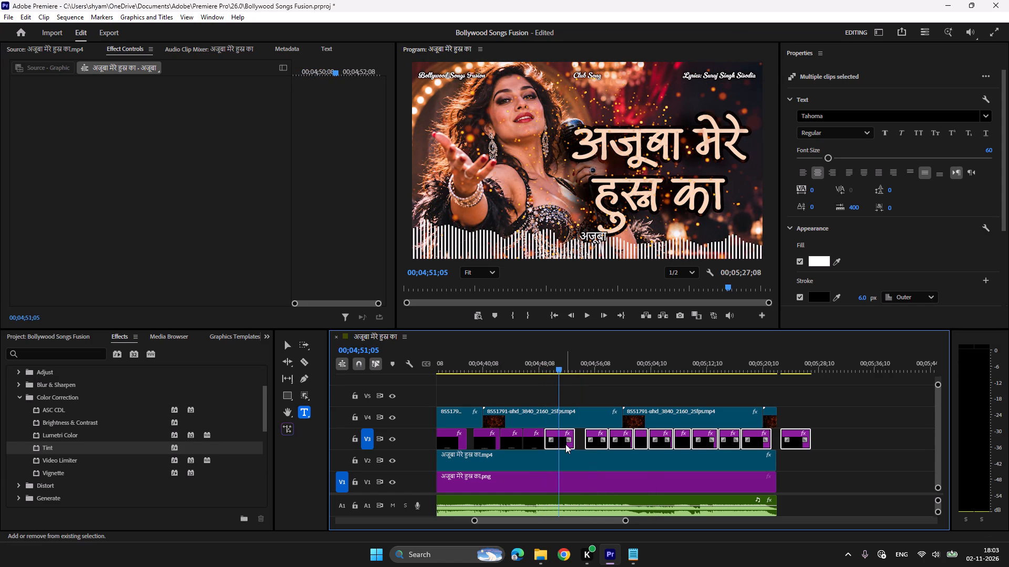
pyautogui.keyDown('shift'); pyautogui.click(565, 444); pyautogui.keyUp('shift')
pyautogui.moveTo(598, 445); pyautogui.dragTo(576, 445)
# Play the मेरे हुस्न का line and move the clips from अजूबा मेरे हुस्न का onward earlier to start at 00;04;52;22.
pyautogui.press('space')
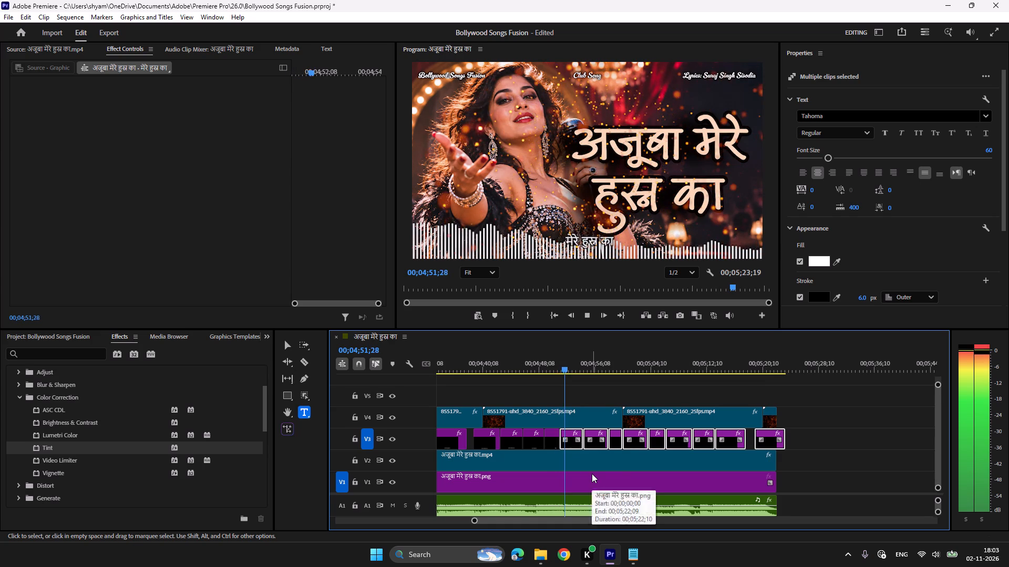
pyautogui.press('space')
pyautogui.click(562, 366)
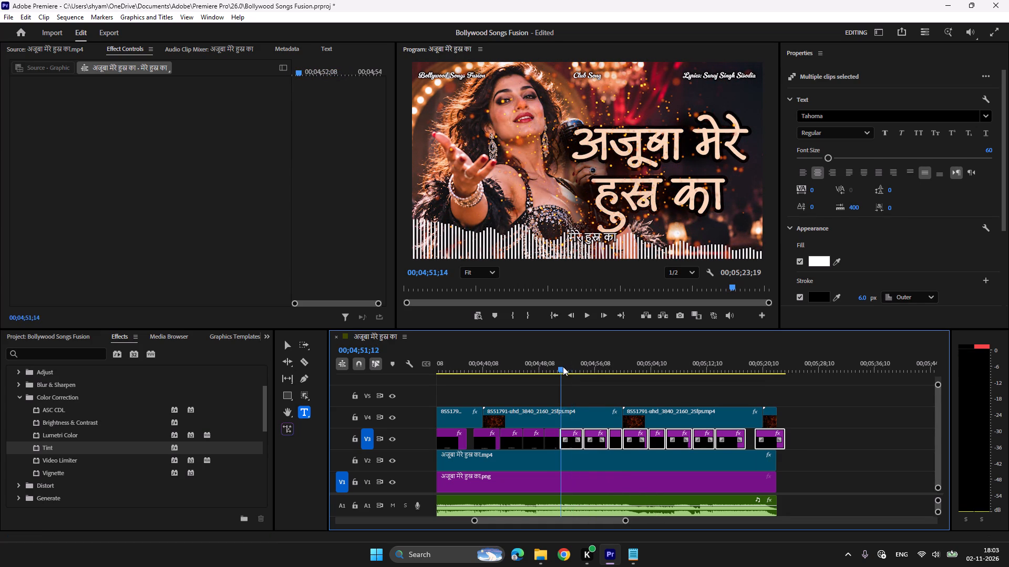
pyautogui.press('space')
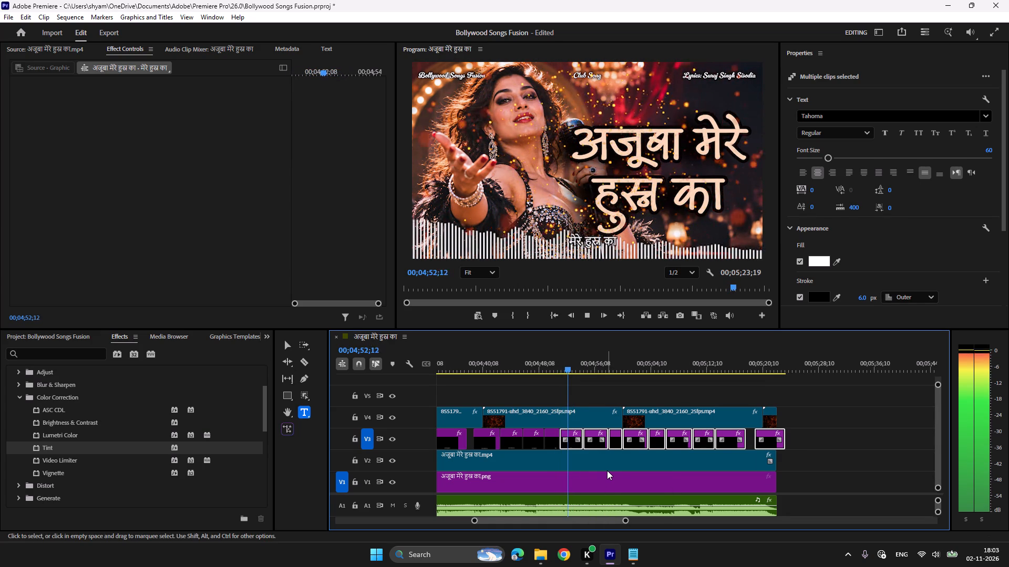
pyautogui.press('space')
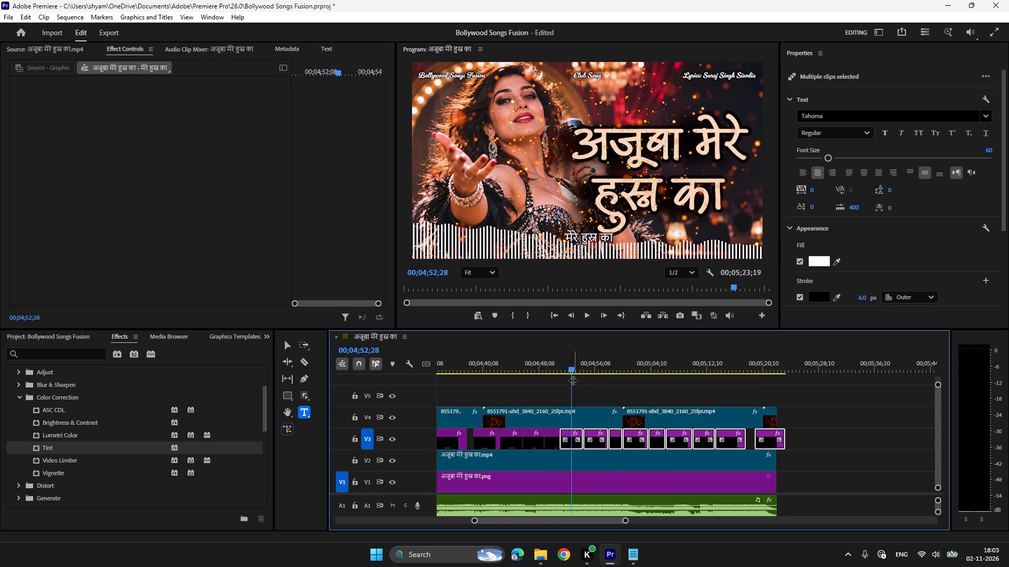
pyautogui.click(567, 366)
pyautogui.press('space')
pyautogui.press('space')
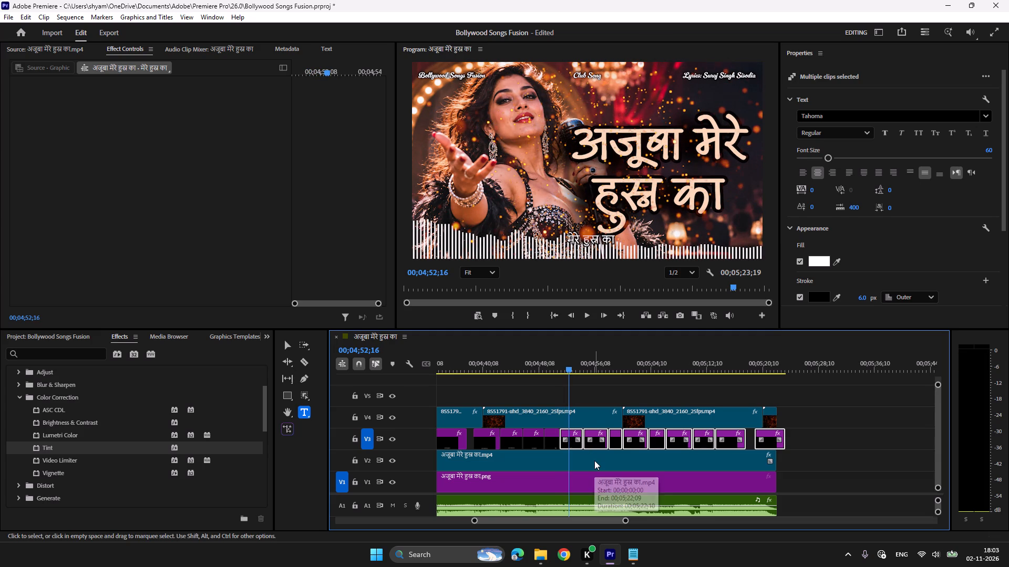
pyautogui.press('space')
pyautogui.press('space')
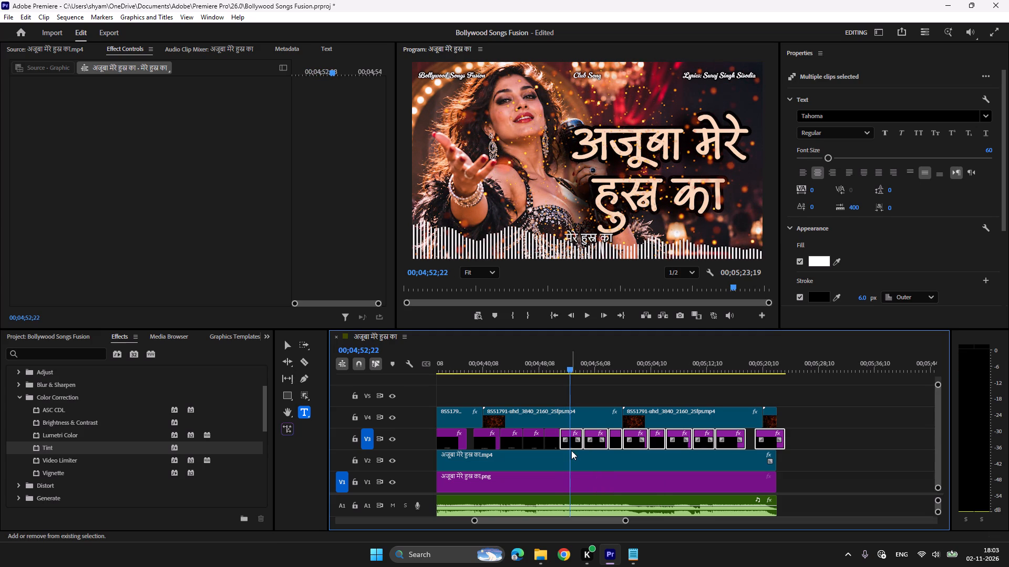
pyautogui.keyDown('shift'); pyautogui.click(571, 443); pyautogui.keyUp('shift')
pyautogui.moveTo(596, 443); pyautogui.dragTo(589, 443)
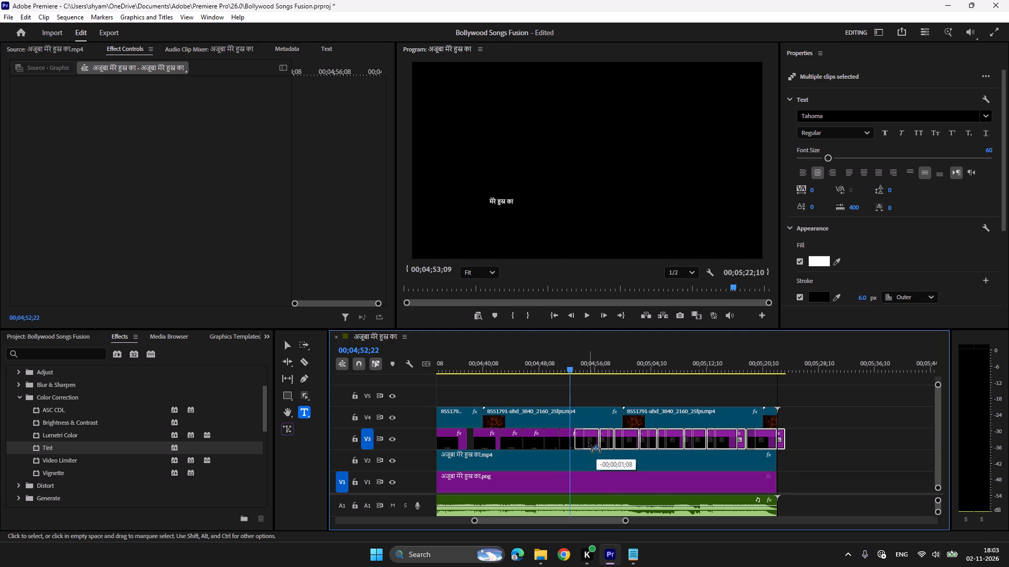
pyautogui.moveTo(589, 443); pyautogui.dragTo(584, 443)
# Play the अजूबा मेरे हुस्न का line and move the clips from लेले मज़ा जश्न का onward later, opening a gap after it.
pyautogui.press('space')
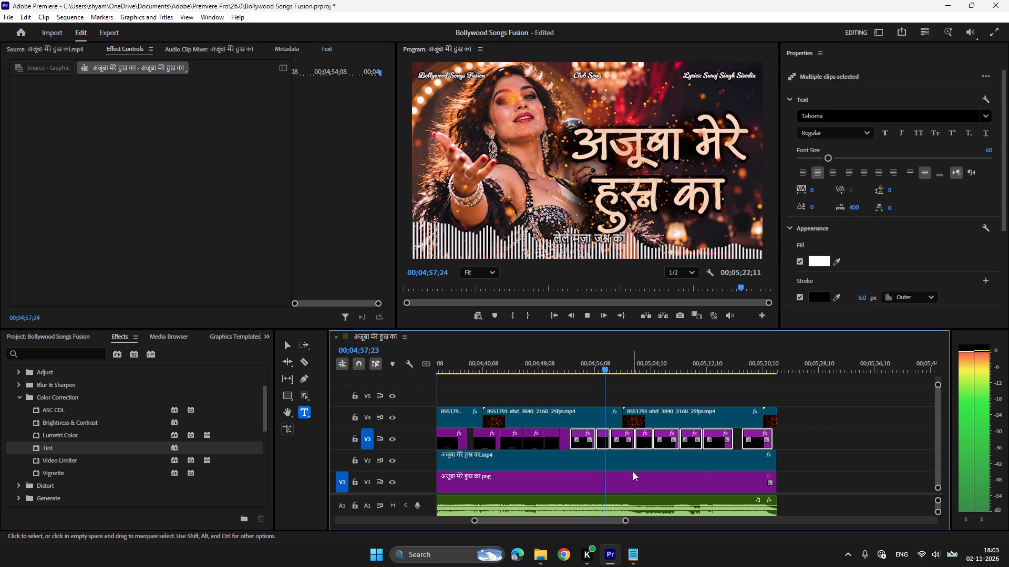
pyautogui.press('space')
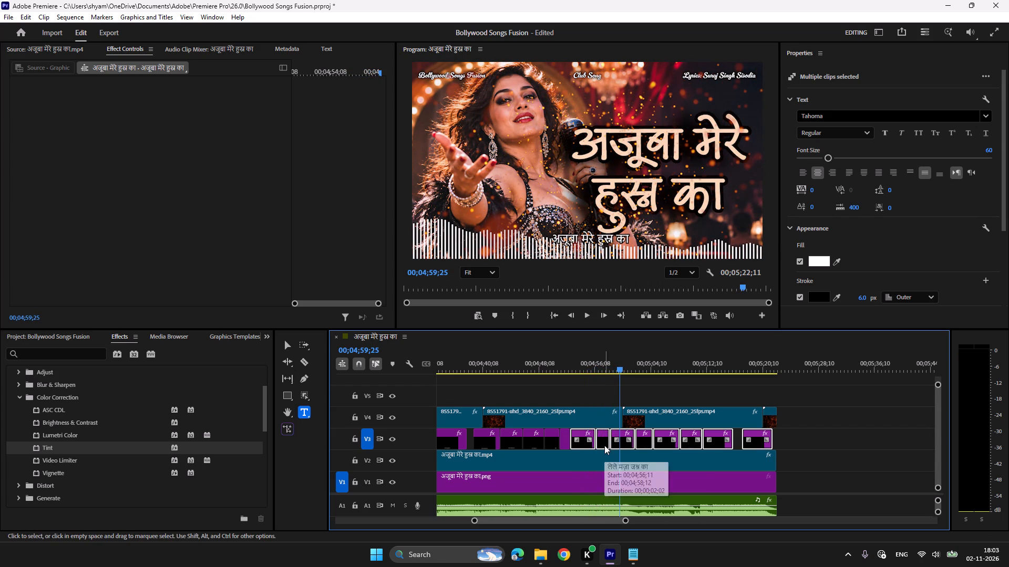
pyautogui.click(578, 355)
pyautogui.press('space')
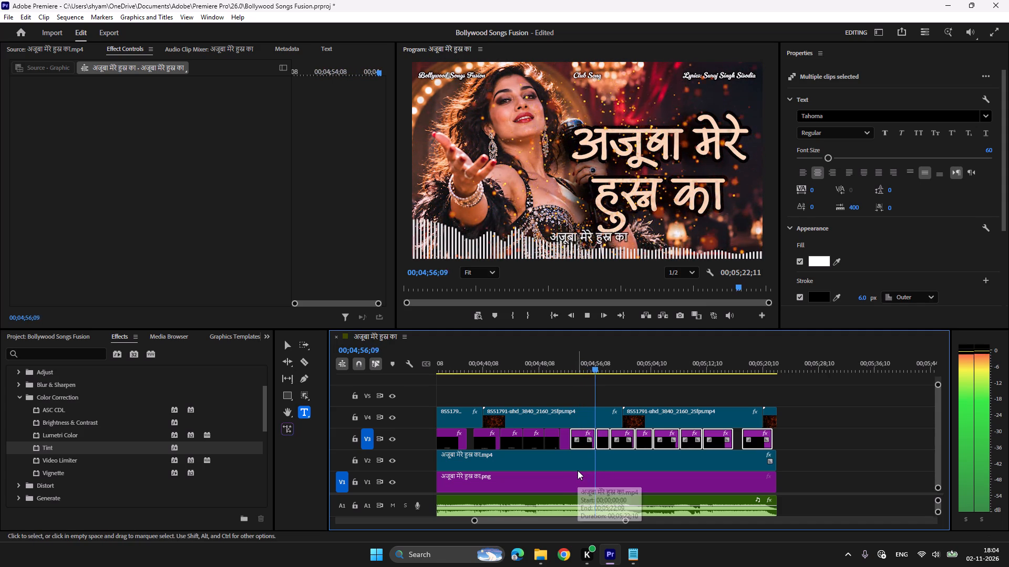
pyautogui.press('space')
pyautogui.click(590, 360)
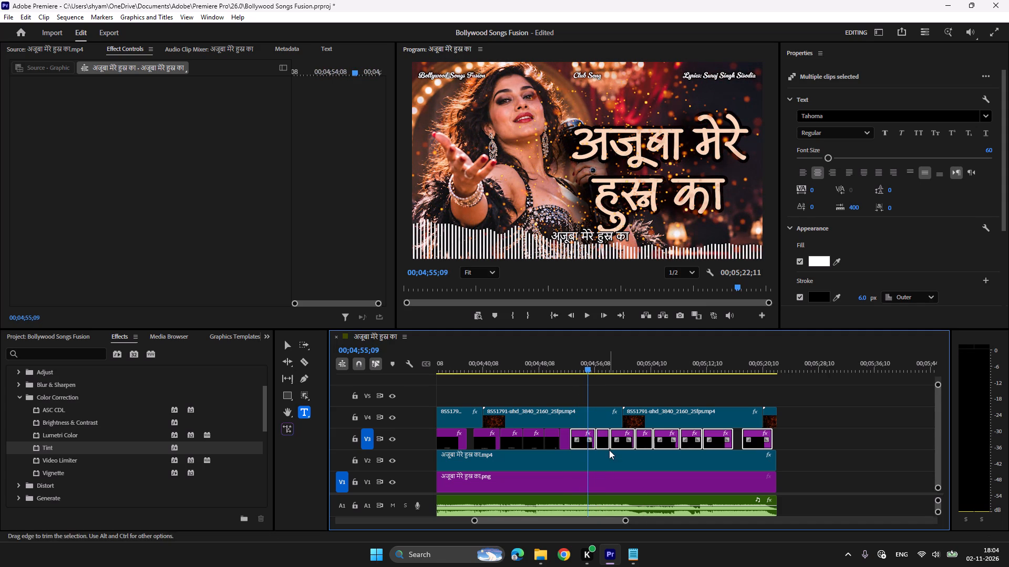
pyautogui.keyDown('shift'); pyautogui.click(581, 444); pyautogui.keyUp('shift')
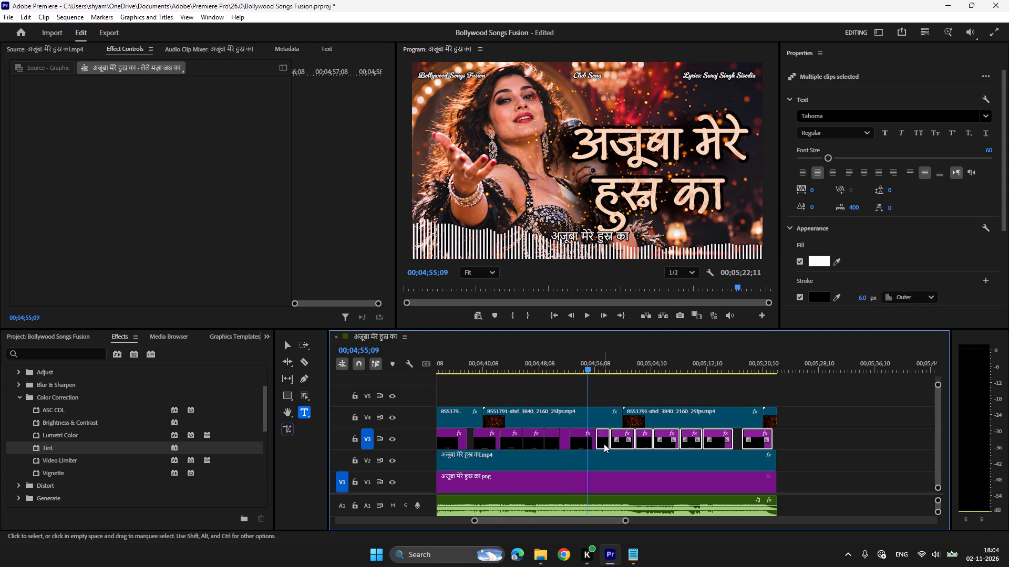
pyautogui.moveTo(603, 443); pyautogui.dragTo(657, 442)
# Copy the अजूबा मेरे हुस्न का clip and paste a repeat of it on V3 at 00;04;56;19.
pyautogui.click(581, 446)
pyautogui.press('space')
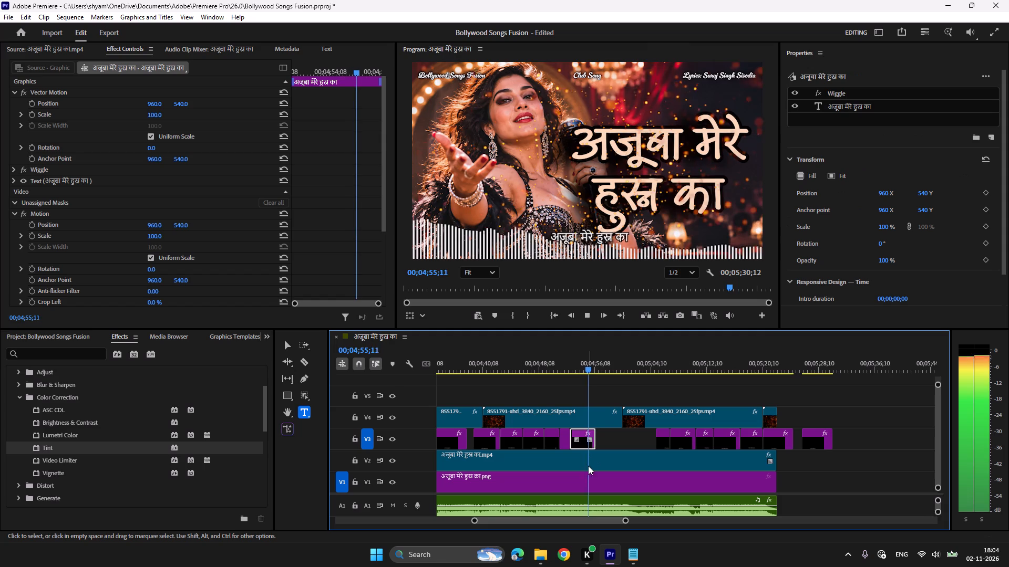
pyautogui.press('space')
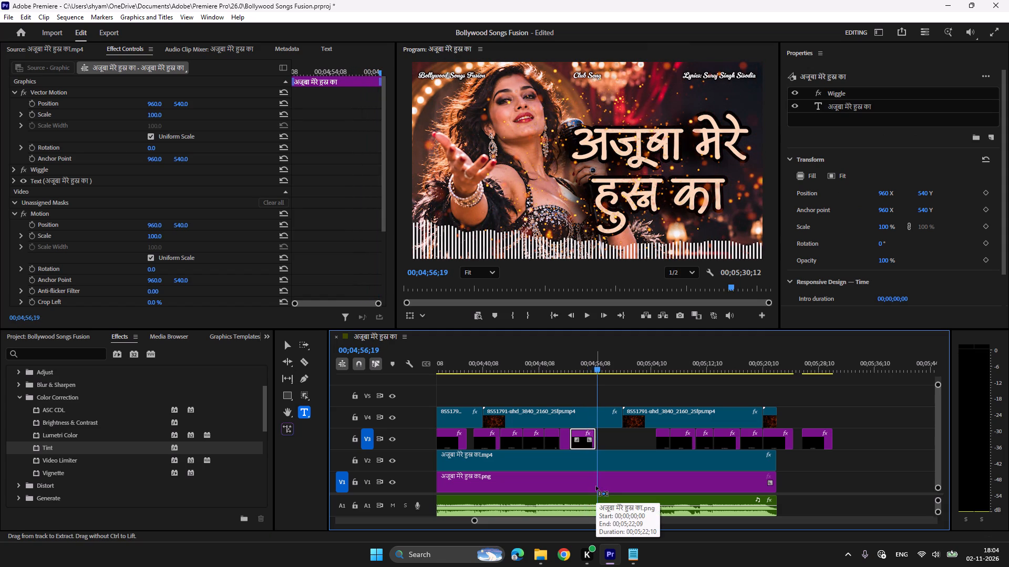
pyautogui.hotkey('ctrl', 'c')
pyautogui.hotkey('ctrl', 'v')
# Play the repeated line and move the seven remaining clips, from लेले मज़ा जश्न का onward, back to start at 00;04;59;26.
pyautogui.click(594, 355)
pyautogui.press('space')
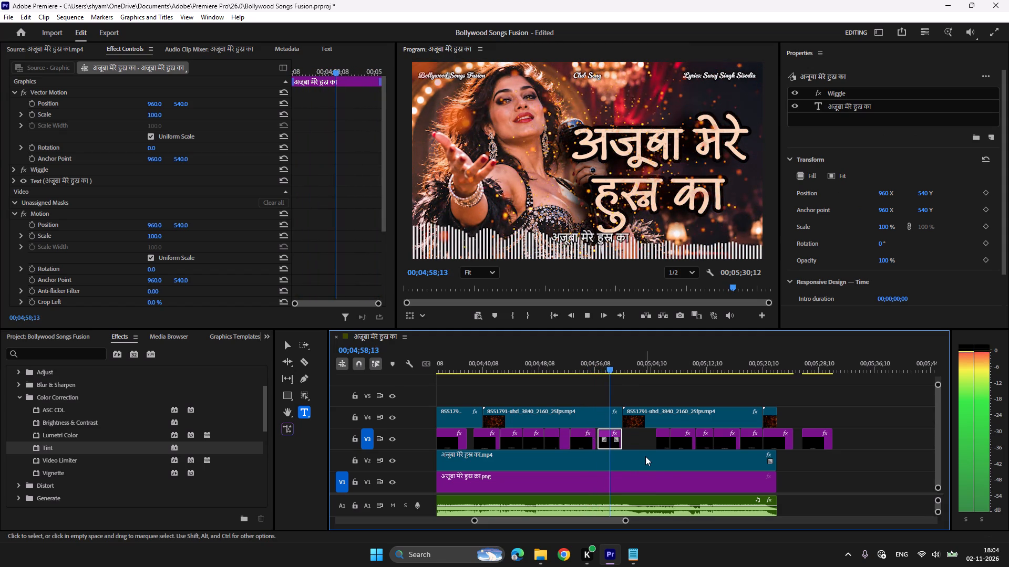
pyautogui.press('space')
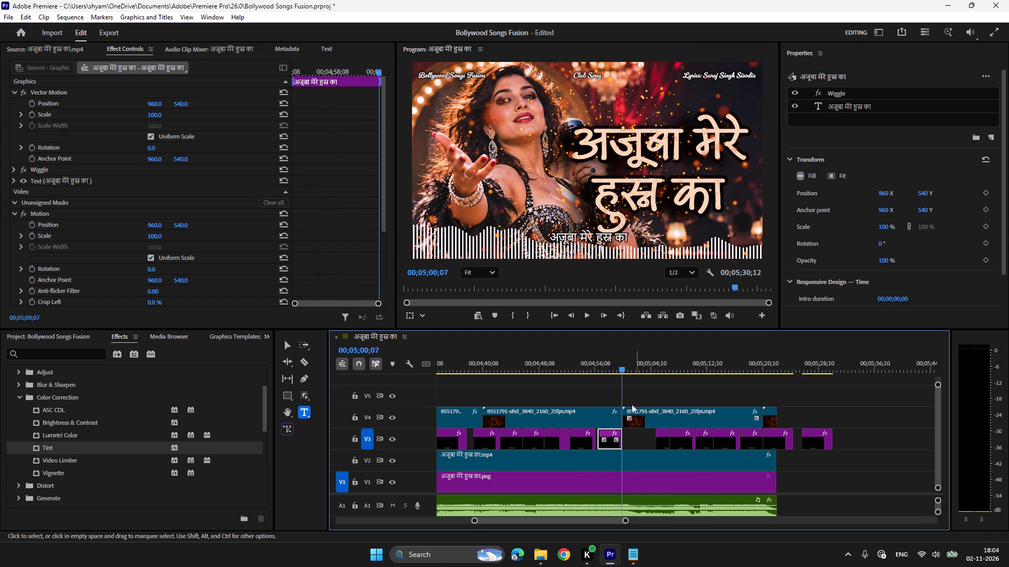
pyautogui.click(612, 362)
pyautogui.press('space')
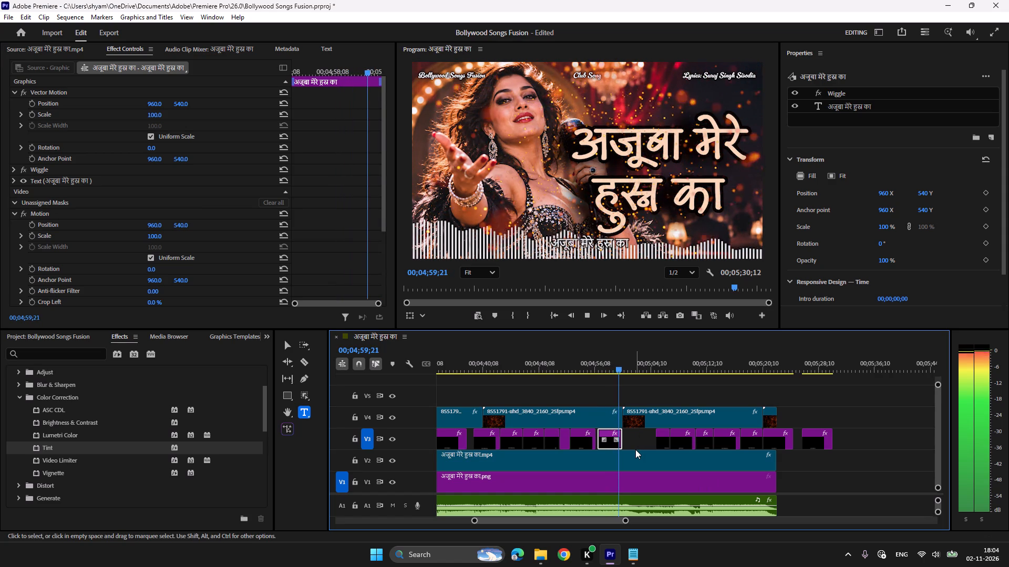
pyautogui.press('space')
pyautogui.moveTo(641, 440); pyautogui.dragTo(828, 446)
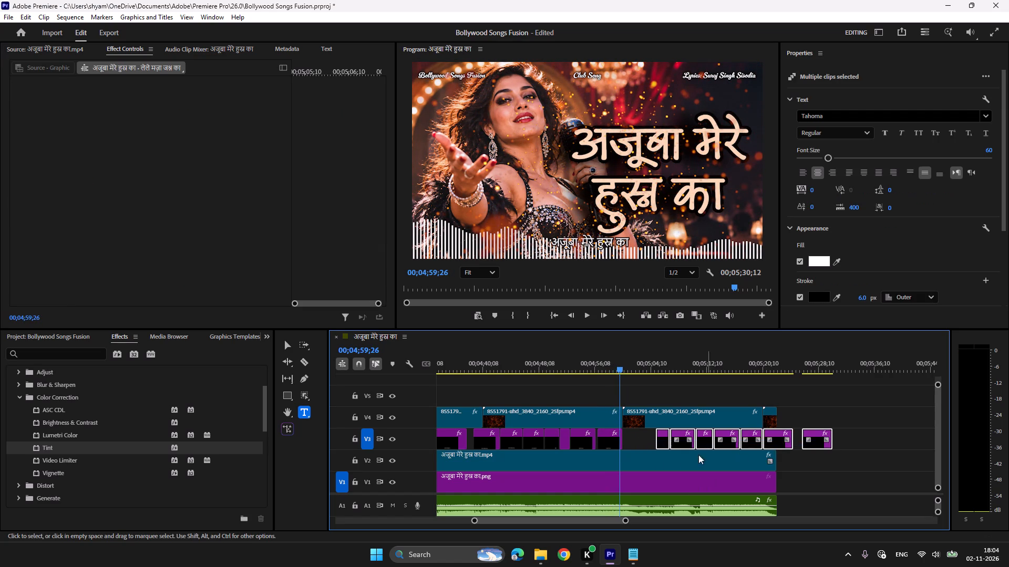
pyautogui.moveTo(663, 440); pyautogui.dragTo(627, 440)
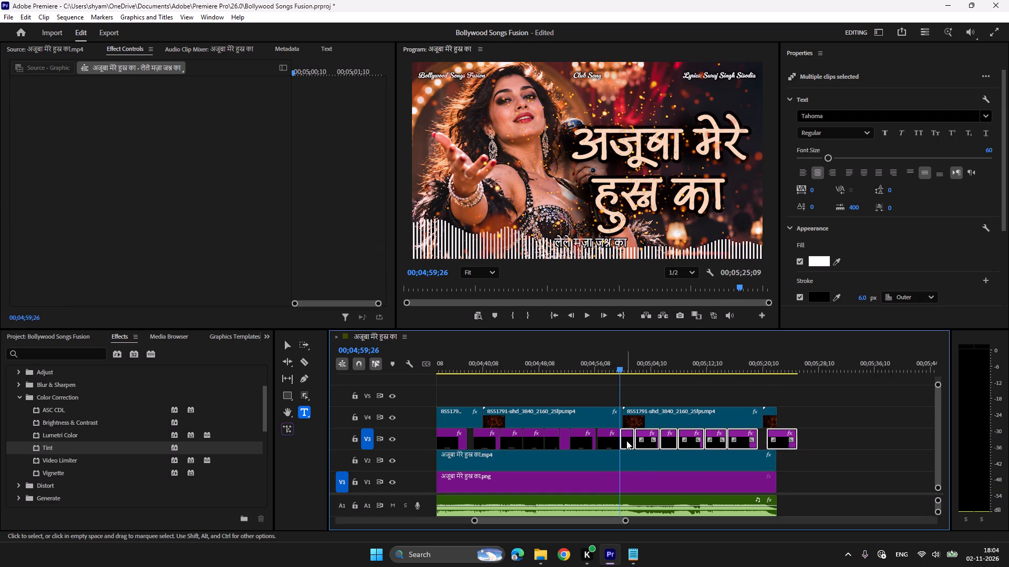
# Play the लेले मज़ा जश्न का line and move the six clips after it later on V3 to start at about 00;05;20.
pyautogui.press('space')
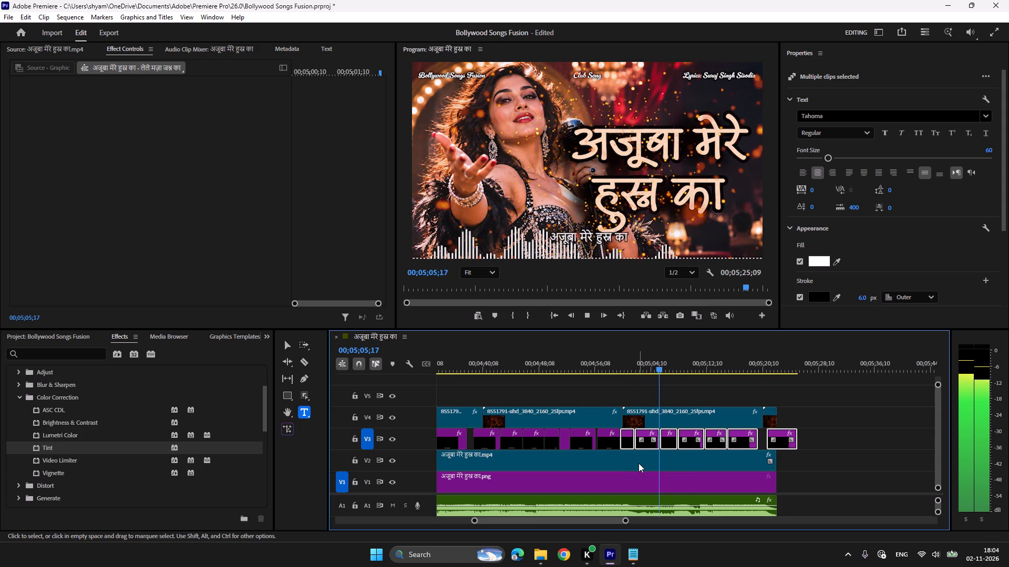
pyautogui.press('space')
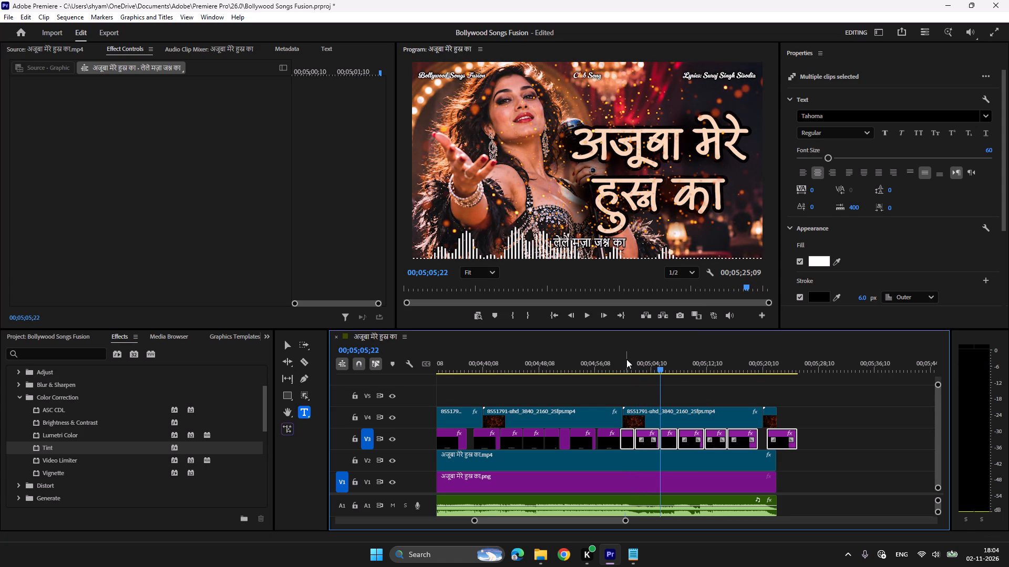
pyautogui.click(626, 359)
pyautogui.click(619, 360)
pyautogui.press('space')
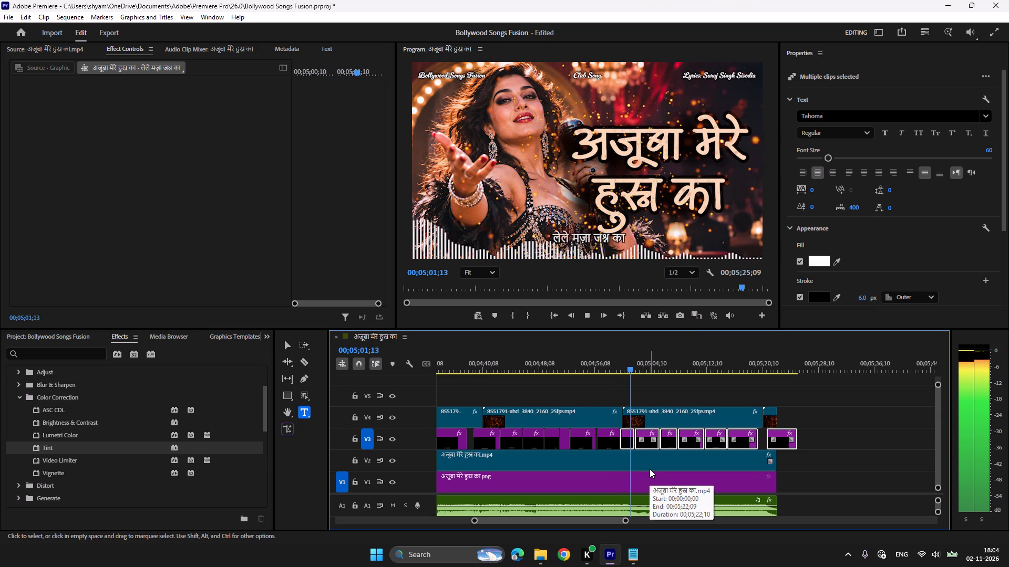
pyautogui.press('space')
pyautogui.click(649, 444)
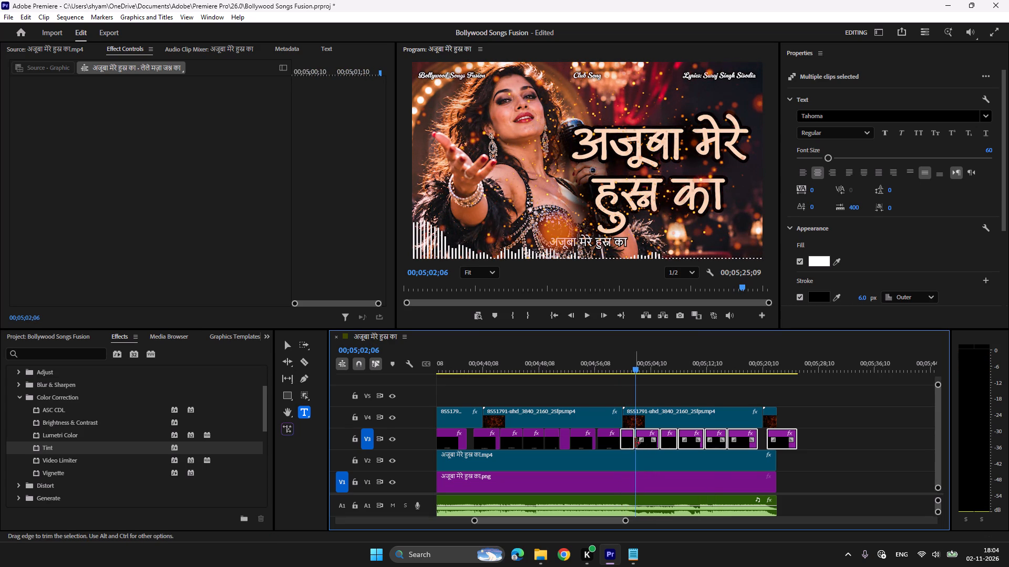
pyautogui.click(803, 452)
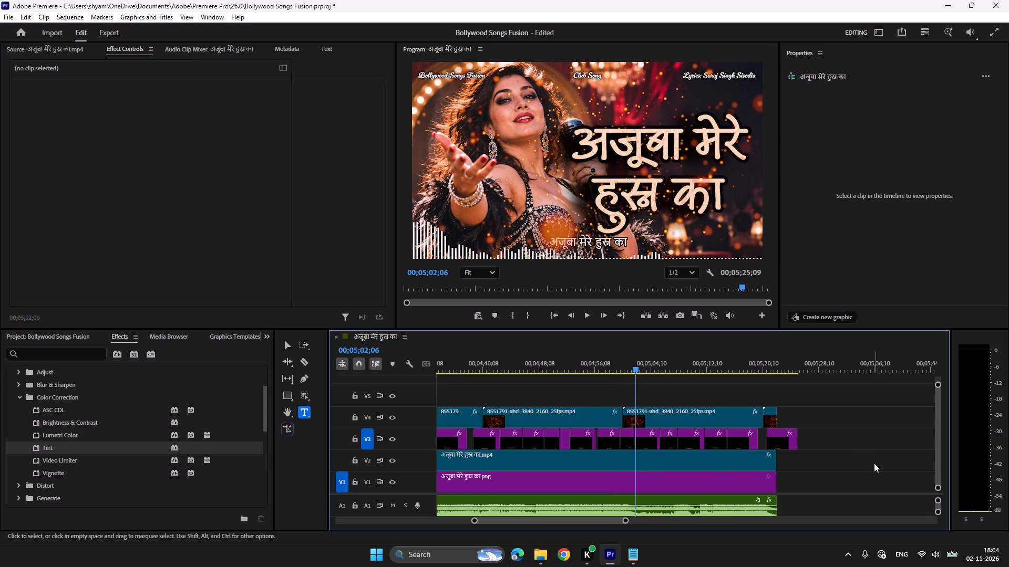
pyautogui.moveTo(855, 440); pyautogui.dragTo(658, 442)
pyautogui.moveTo(647, 443); pyautogui.dragTo(677, 443)
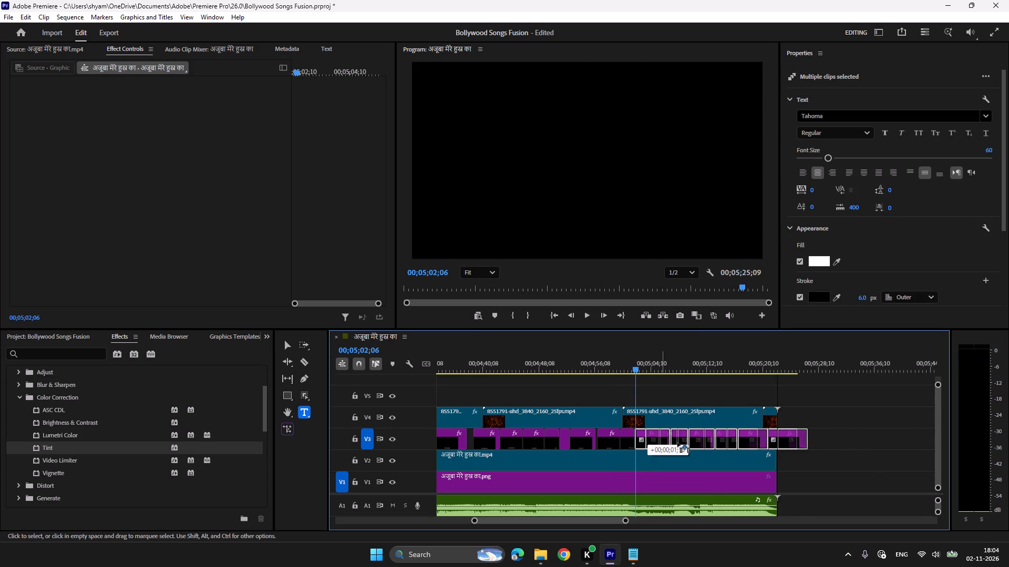
pyautogui.moveTo(677, 443); pyautogui.dragTo(779, 446)
# Shorten the lyric in the clip at 00;05;01;04 to लेले मज़ा by removing जश्न का.
pyautogui.click(623, 363)
pyautogui.press('space')
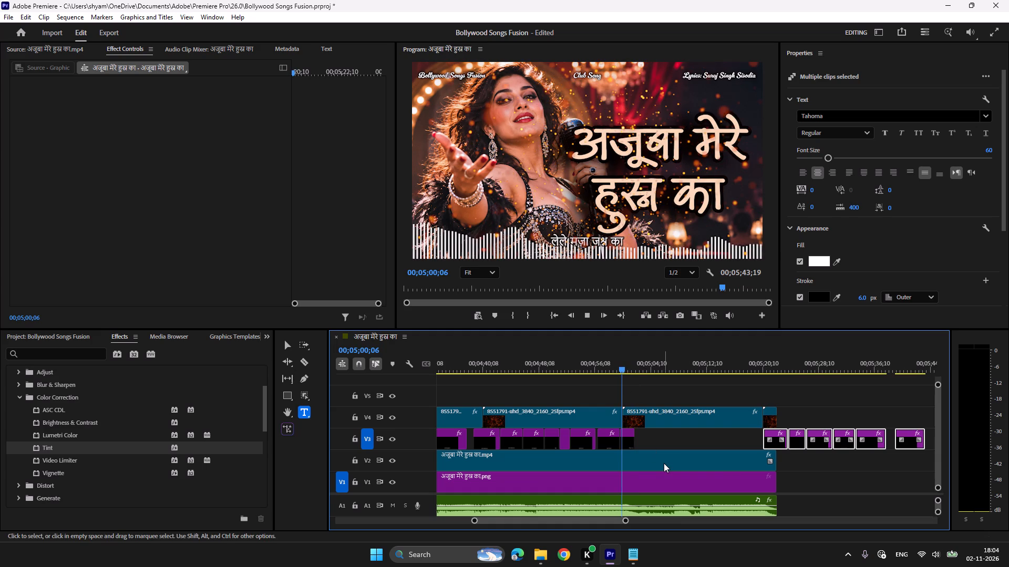
pyautogui.press('space')
pyautogui.click(596, 243)
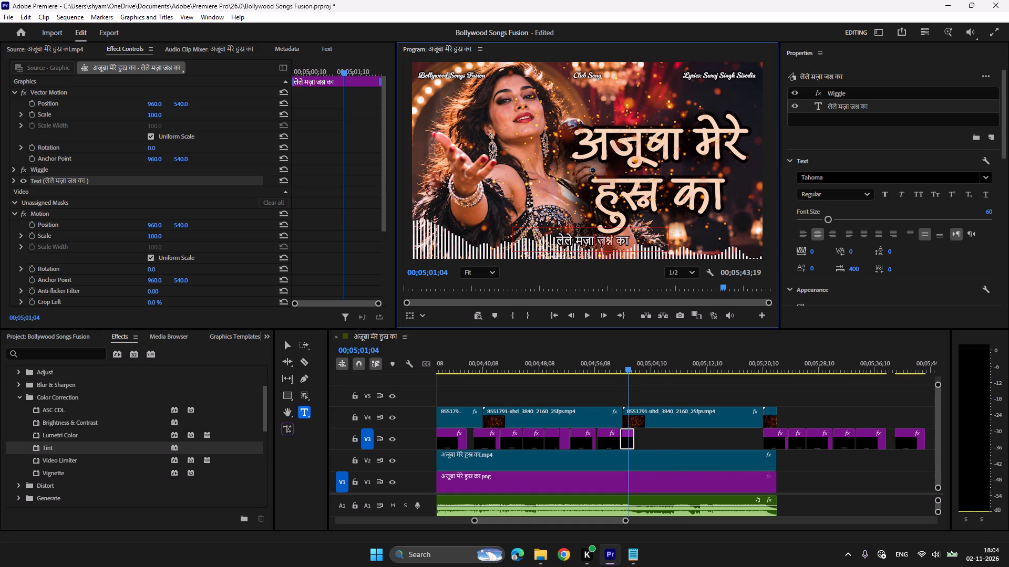
pyautogui.moveTo(597, 241); pyautogui.dragTo(633, 241)
pyautogui.press('BackSpace')
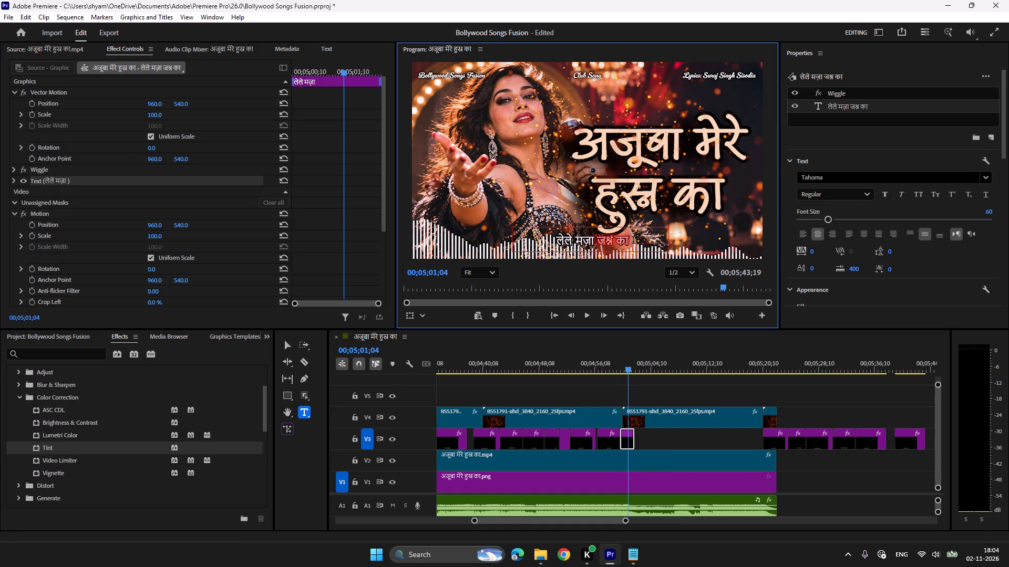
# Play on to the following sung phrase and paste a copy of the लेले मज़ा clip on V3 at 00;05;04;03.
pyautogui.click(625, 362)
pyautogui.press('space')
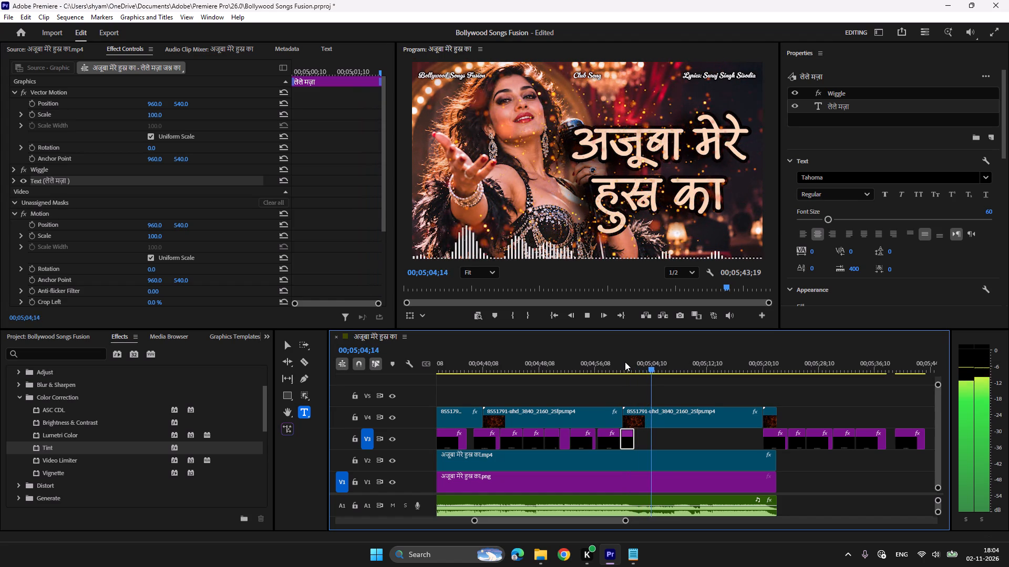
pyautogui.click(646, 362)
pyautogui.press('space')
pyautogui.press('space')
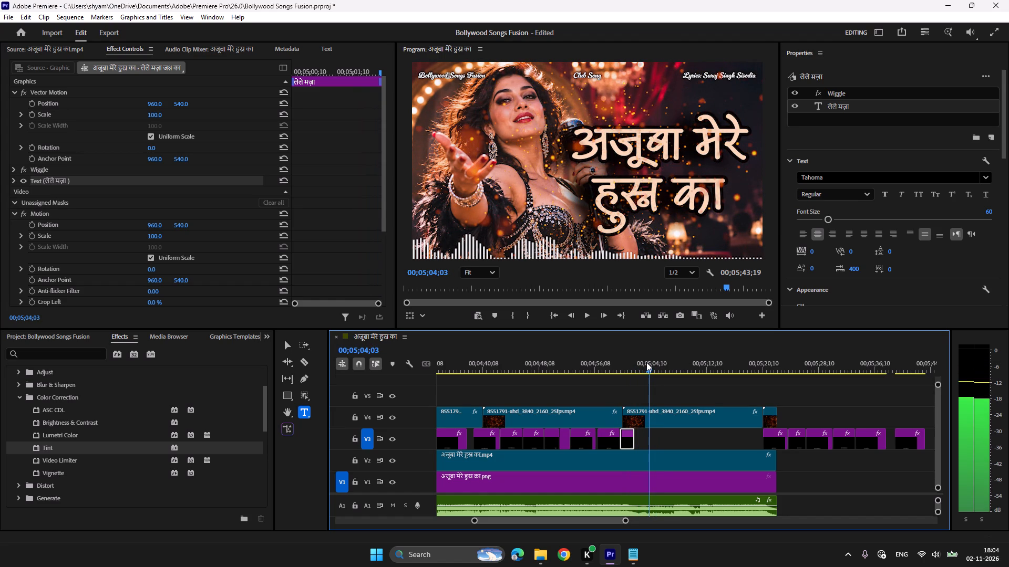
pyautogui.hotkey('ctrl', 'c')
pyautogui.hotkey('ctrl', 'v')
# Replace the pasted clip's text with the lyric copied from the मेरे हुस्न का clip and shorten it to हुस्न का.
pyautogui.click(657, 363)
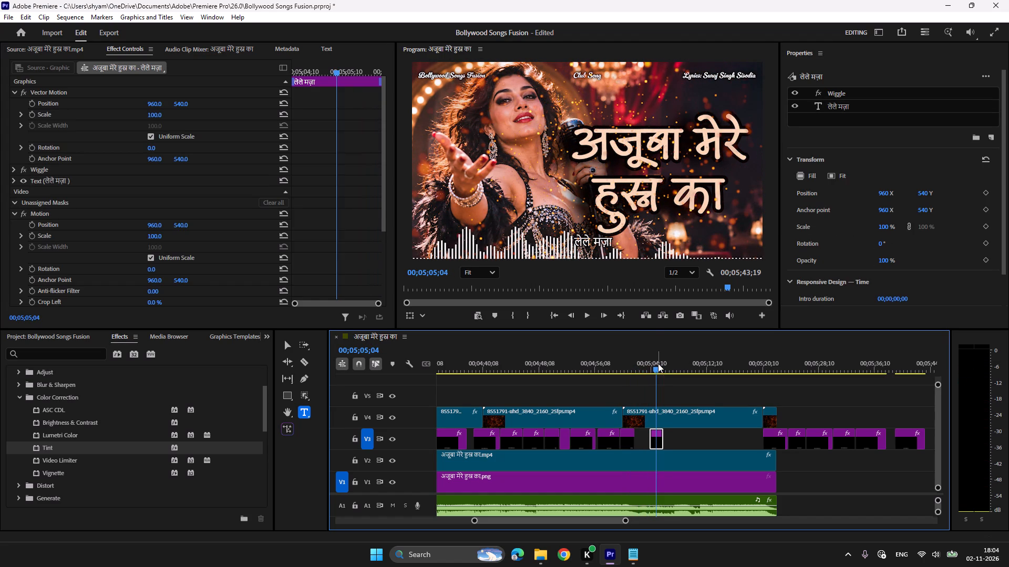
pyautogui.click(600, 240)
pyautogui.hotkey('ctrl', 'a')
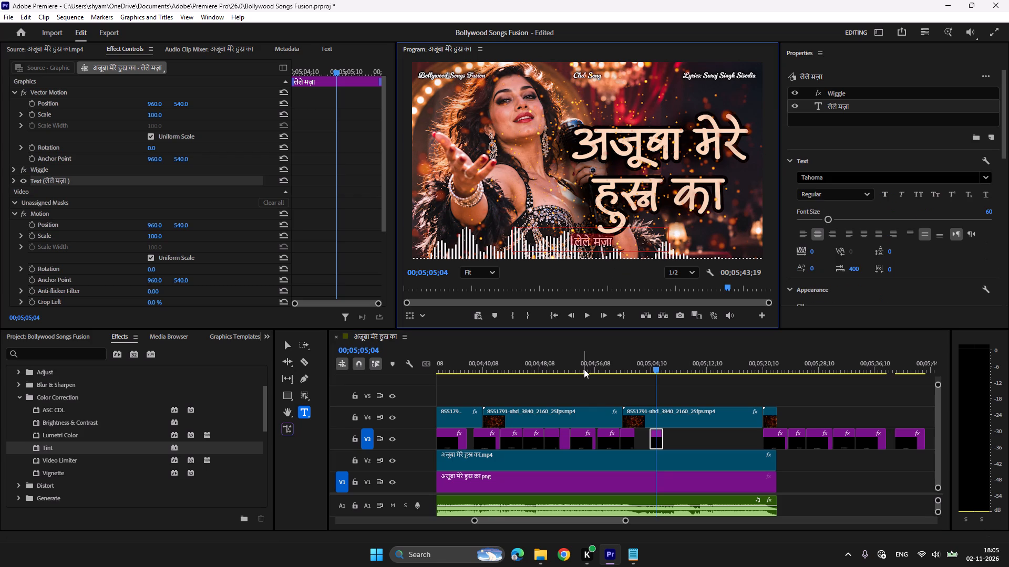
pyautogui.click(579, 363)
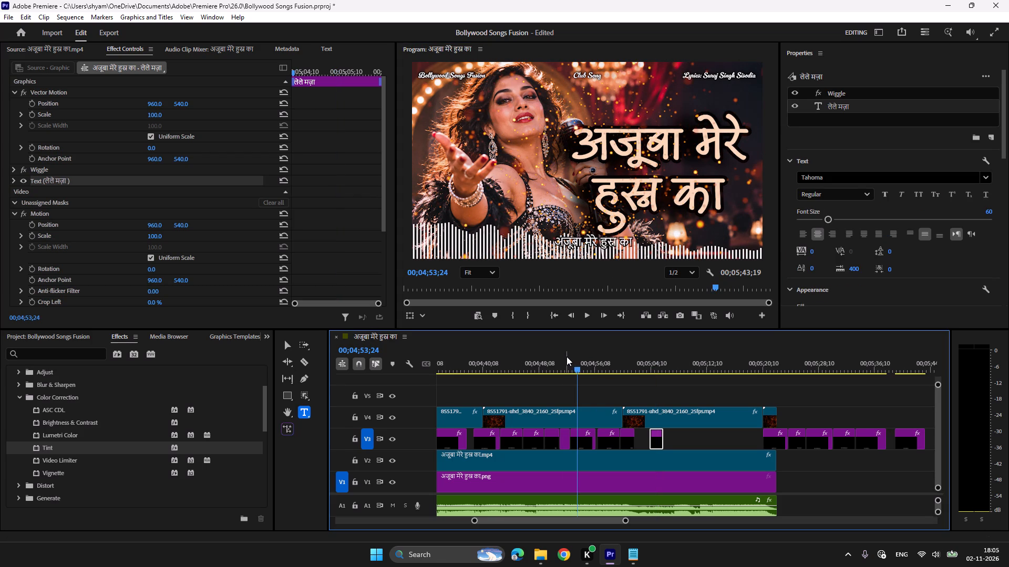
pyautogui.click(567, 356)
pyautogui.click(597, 242)
pyautogui.hotkey('ctrl', 'a')
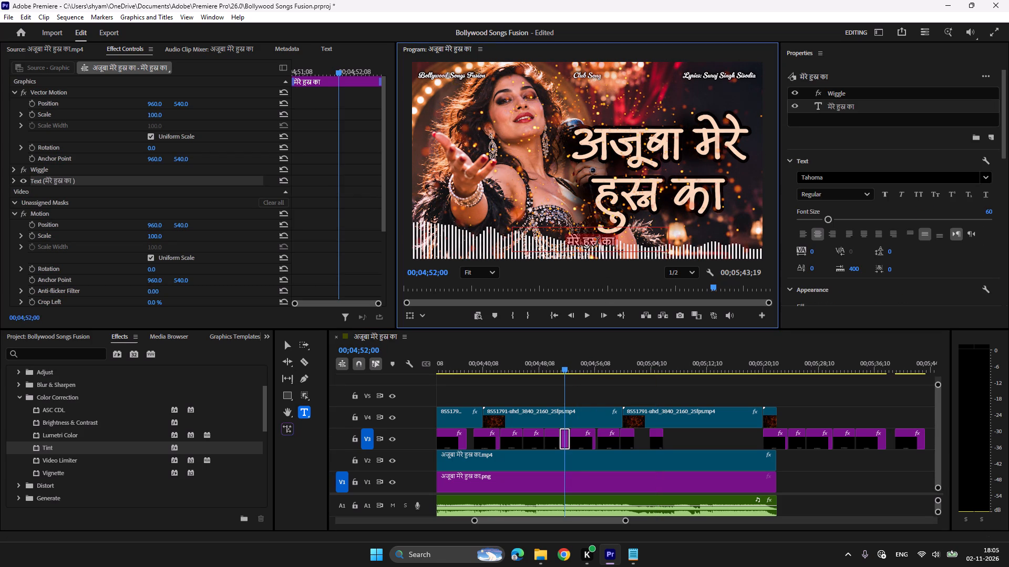
pyautogui.hotkey('ctrl', 'c')
pyautogui.click(655, 352)
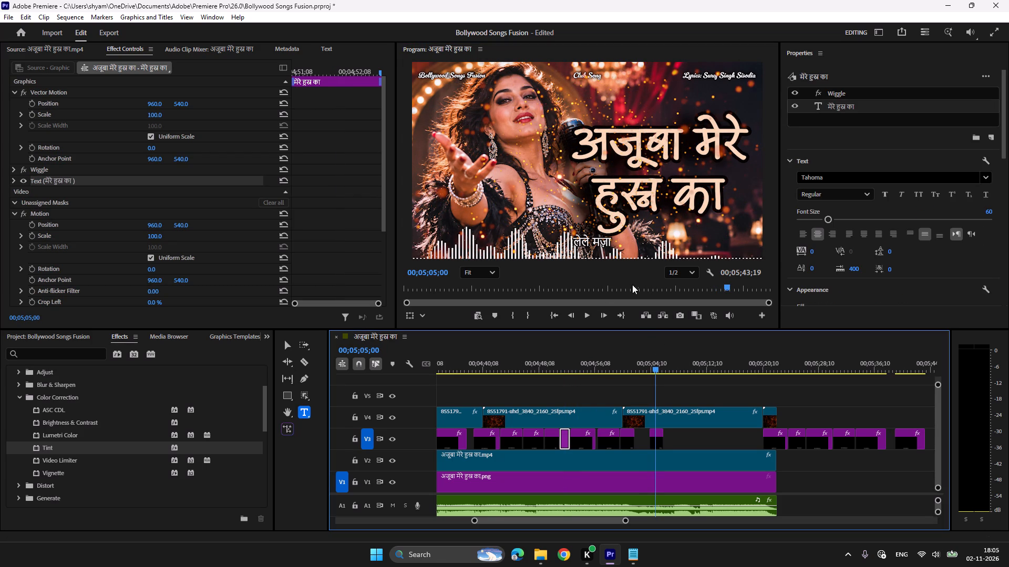
pyautogui.click(594, 243)
pyautogui.hotkey('ctrl', 'a')
pyautogui.hotkey('ctrl', 'v')
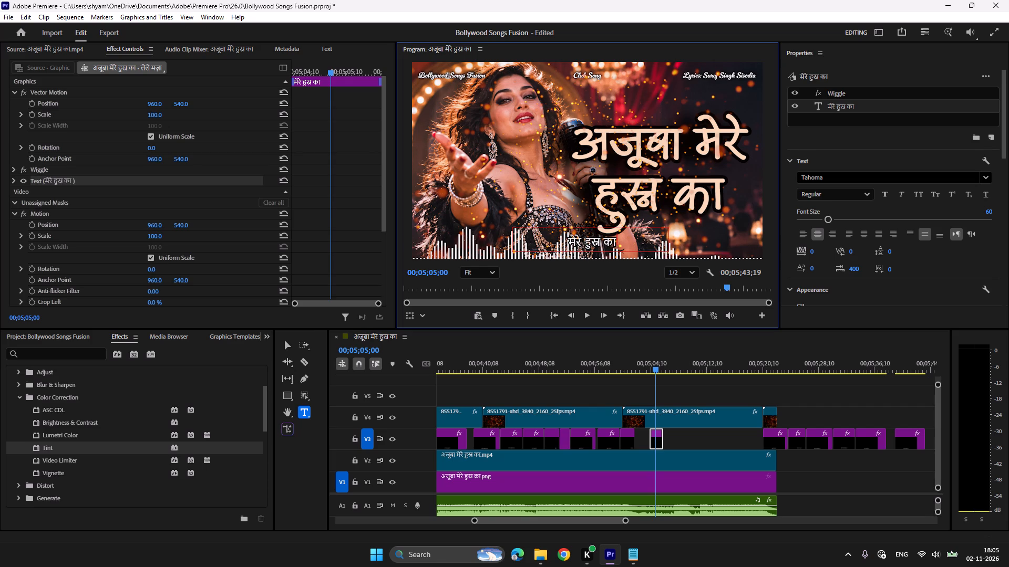
pyautogui.moveTo(585, 239); pyautogui.dragTo(567, 239)
pyautogui.press('BackSpace')
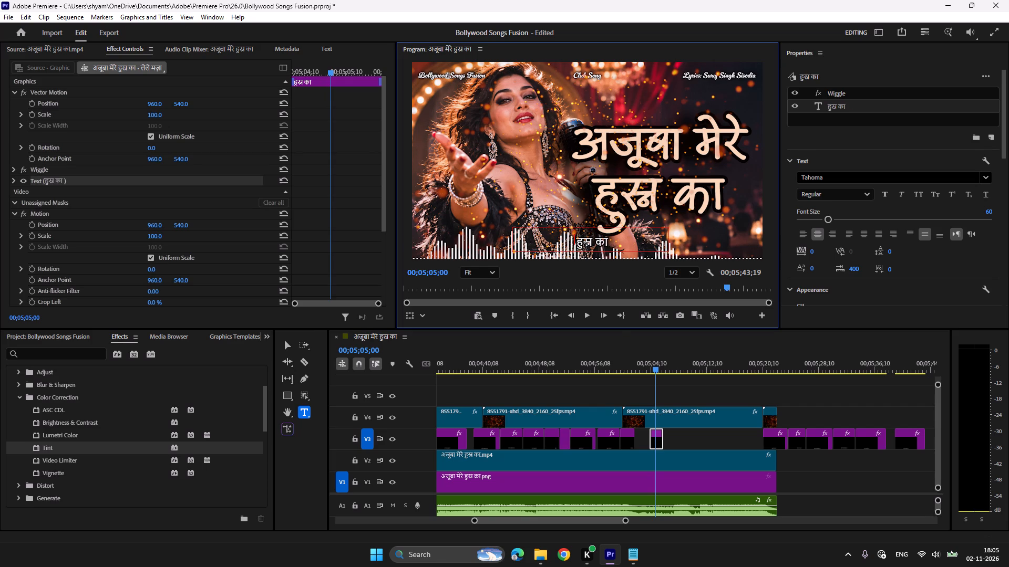
# Play past the हुस्न का line, check the spare lyric clips at the sequence end, and cut the तमाशा यहाँ हुस्न का clip at 00;05;35;11.
pyautogui.click(647, 364)
pyautogui.press('space')
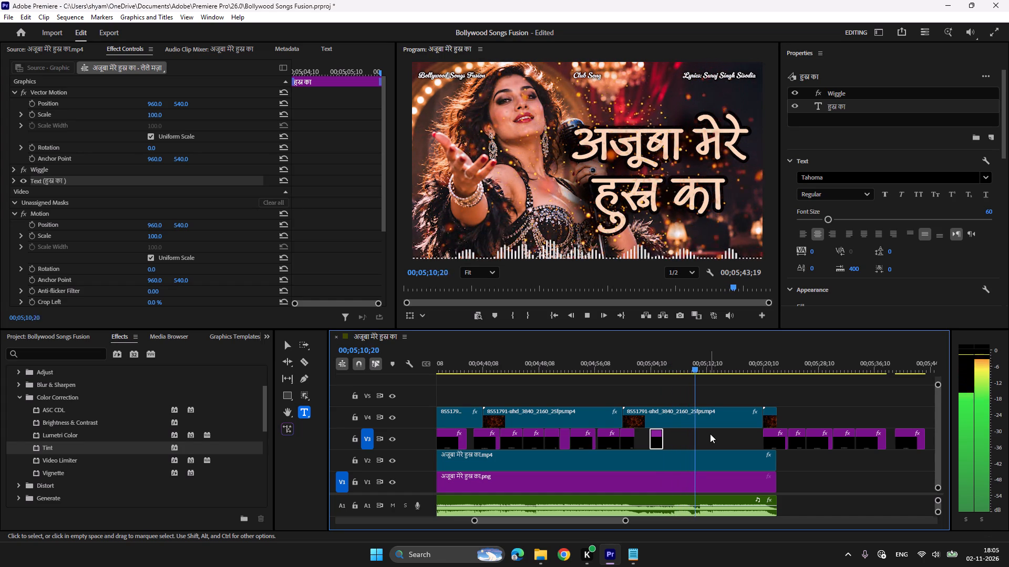
pyautogui.scroll(-4, 739, 445)
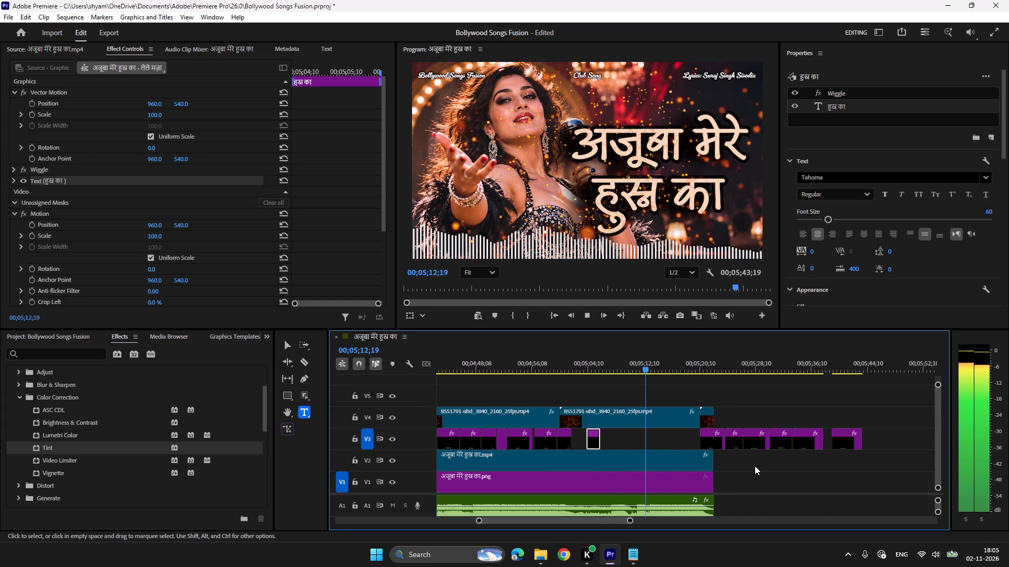
pyautogui.press('space')
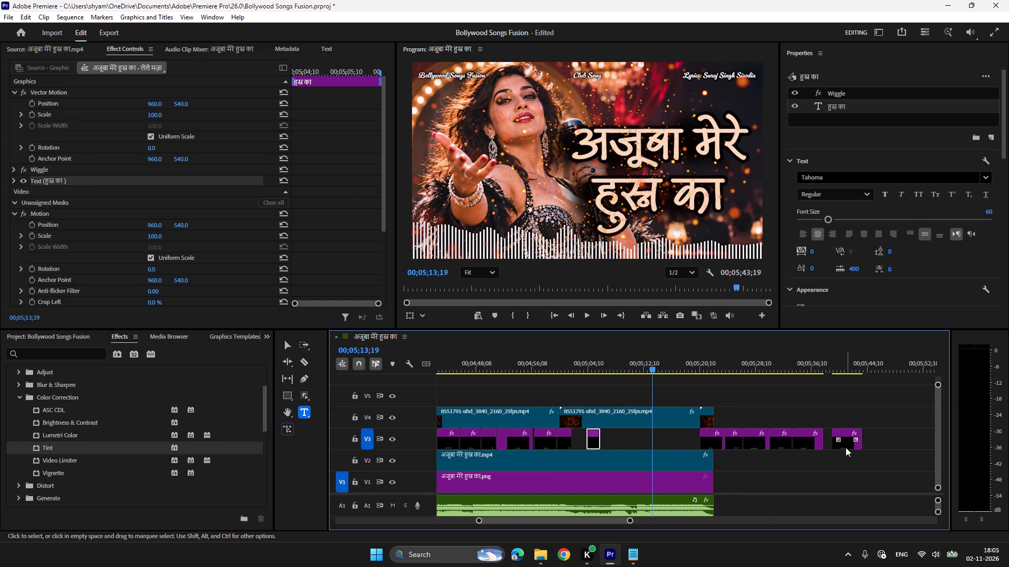
pyautogui.click(846, 447)
pyautogui.click(711, 365)
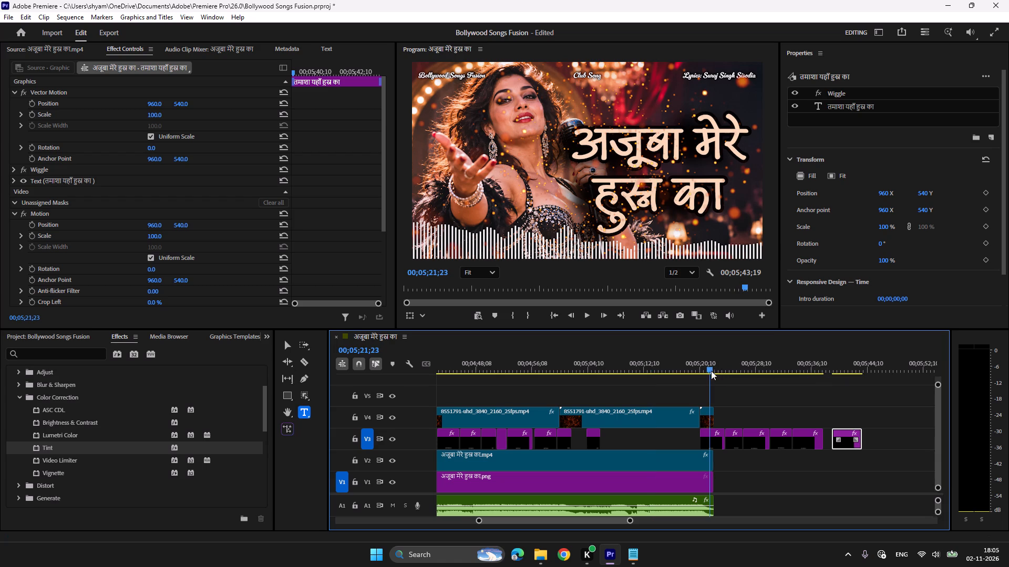
pyautogui.click(738, 443)
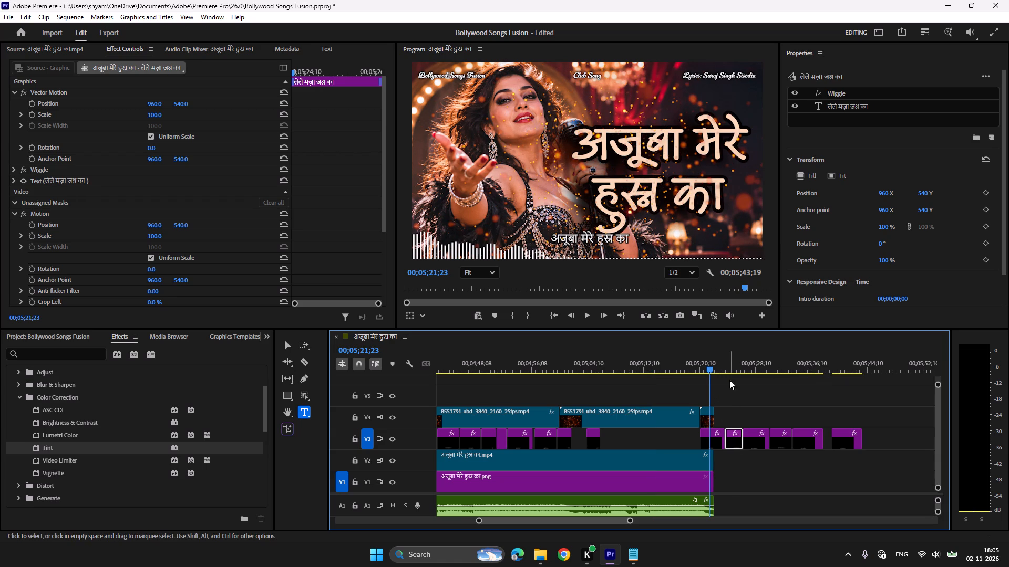
pyautogui.click(730, 363)
pyautogui.moveTo(723, 364); pyautogui.dragTo(756, 365)
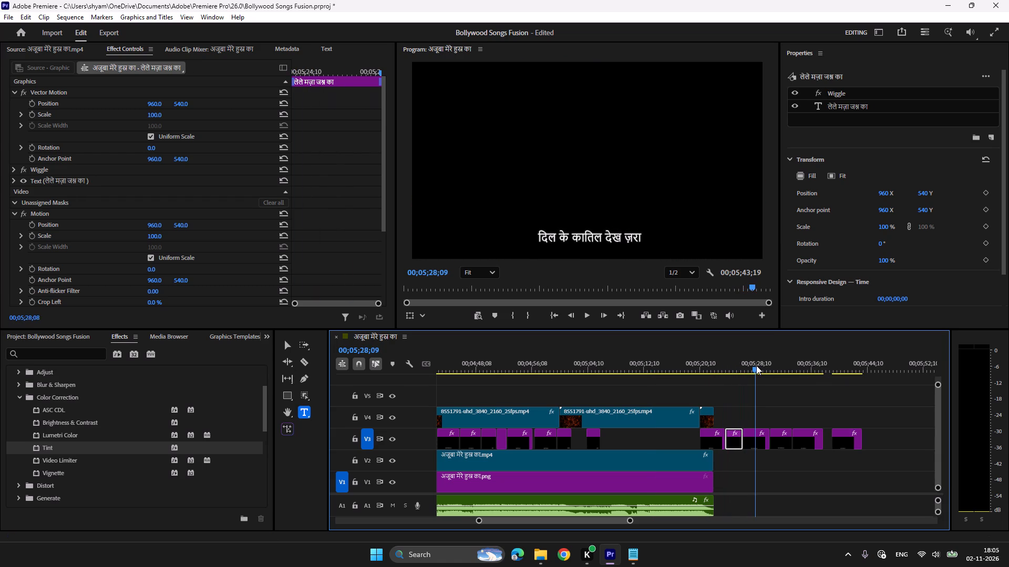
pyautogui.moveTo(756, 365); pyautogui.dragTo(806, 370)
pyautogui.click(813, 446)
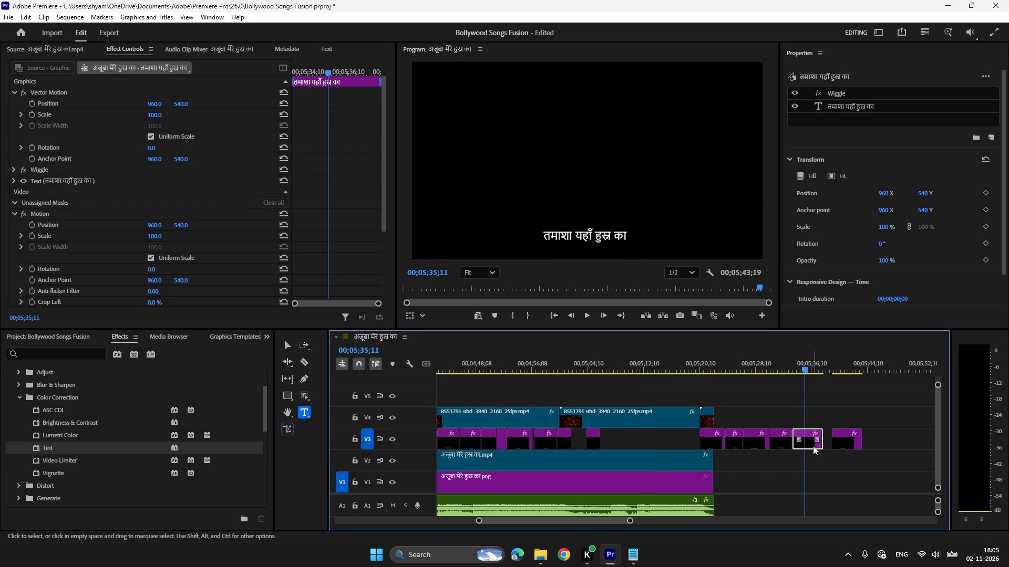
pyautogui.hotkey('ctrl', 'x')
# Play from 00;05;06;22 to find where the line begins and paste the तमाशा यहाँ हुस्न का clip on V3 at 00;05;09;19.
pyautogui.click(605, 354)
pyautogui.press('space')
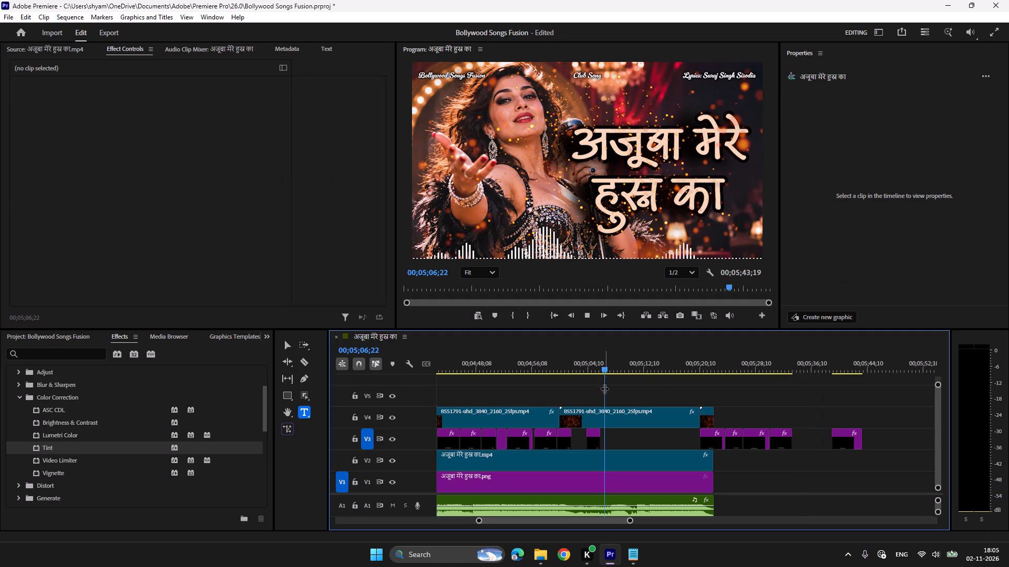
pyautogui.press('space')
pyautogui.press('space')
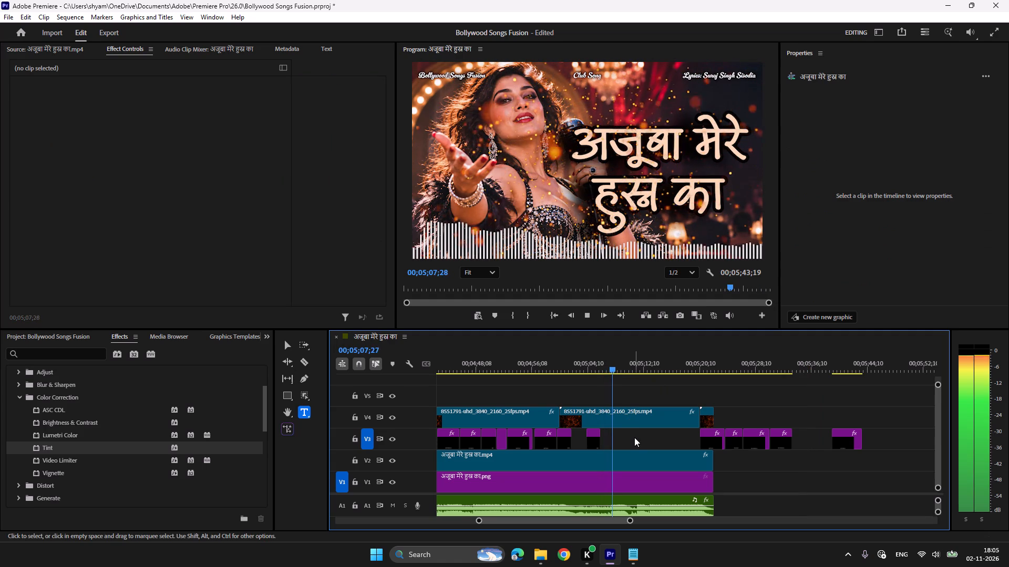
pyautogui.press('space')
pyautogui.press('space')
pyautogui.press('space')
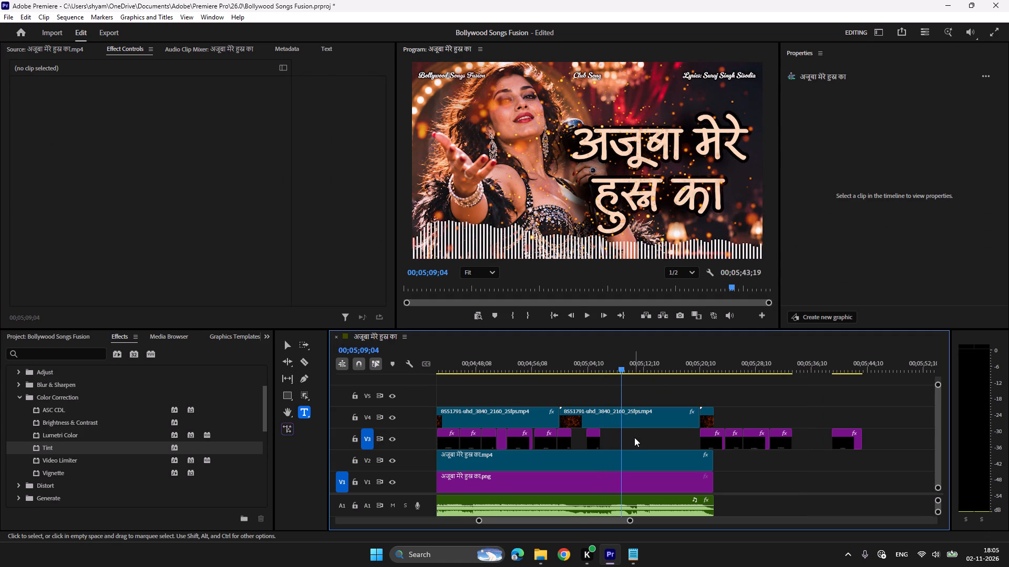
pyautogui.press('space')
pyautogui.press('space')
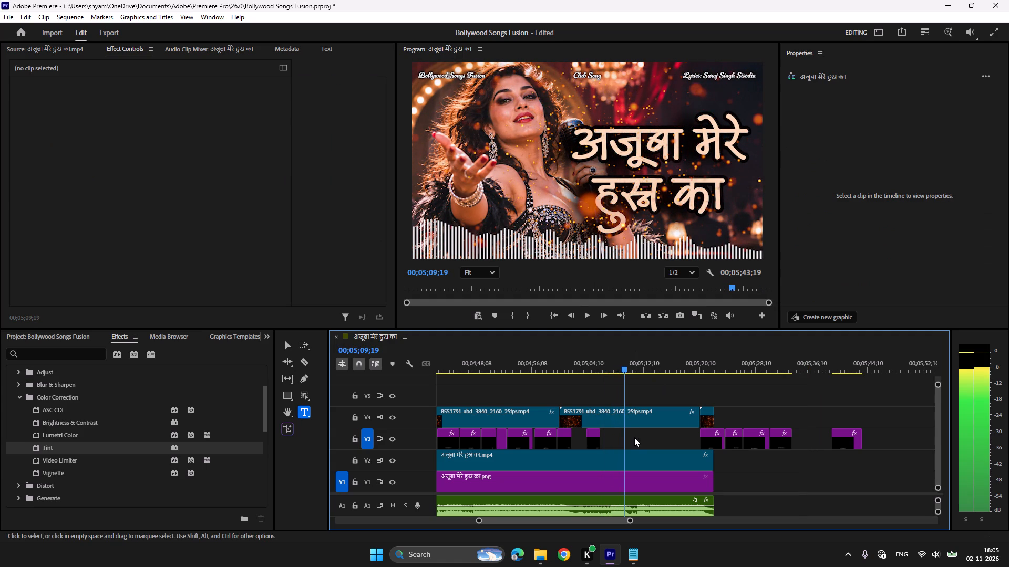
pyautogui.hotkey('ctrl', 'v')
# Play the pasted line and replace यहाँ in its lyric with an ellipsis so it reads तमाशा ... हुस्न का.
pyautogui.click(624, 365)
pyautogui.press('space')
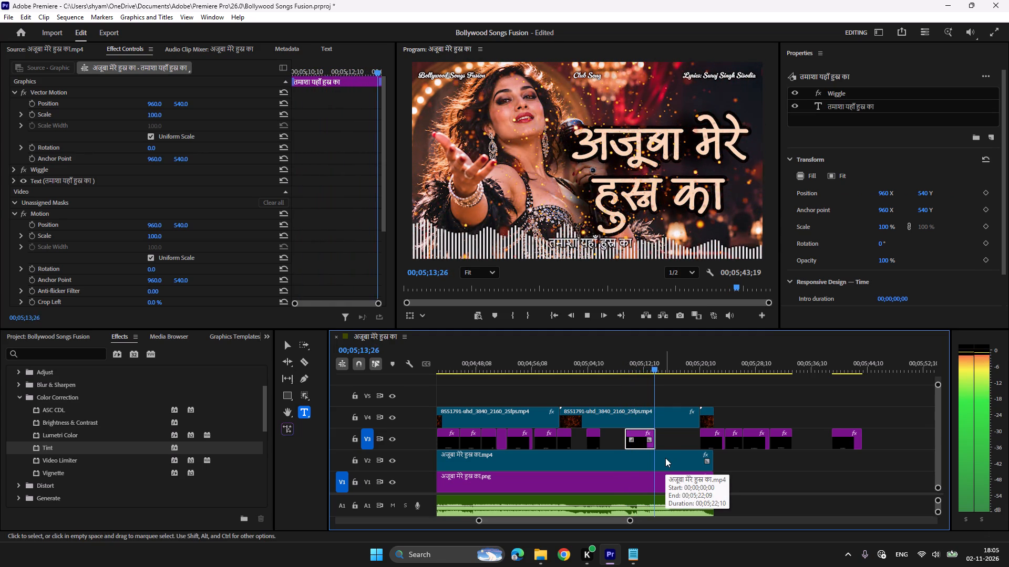
pyautogui.press('space')
pyautogui.click(640, 361)
pyautogui.click(594, 238)
pyautogui.doubleClick(590, 237)
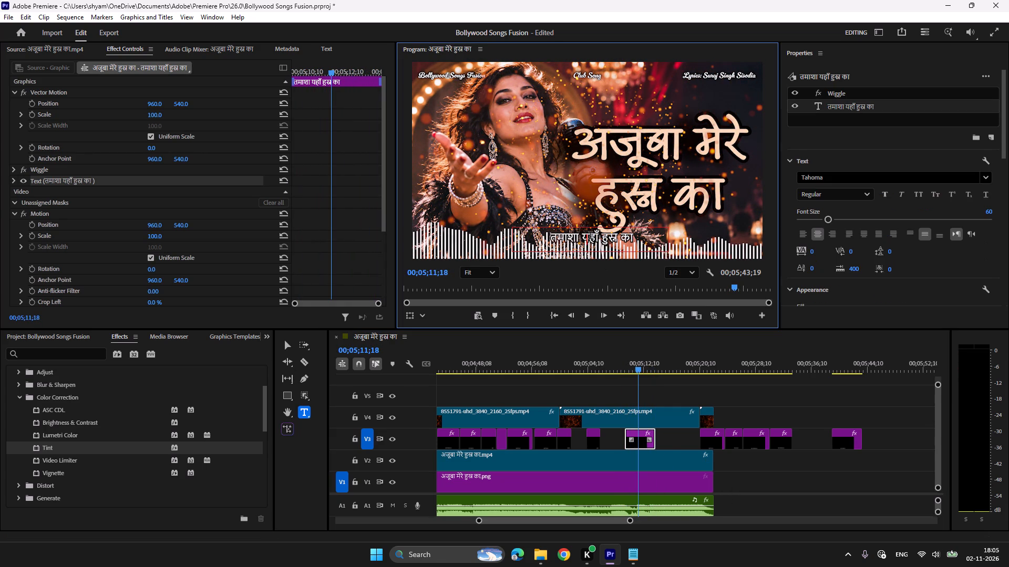
pyautogui.press('BackSpace')
pyautogui.write('...')
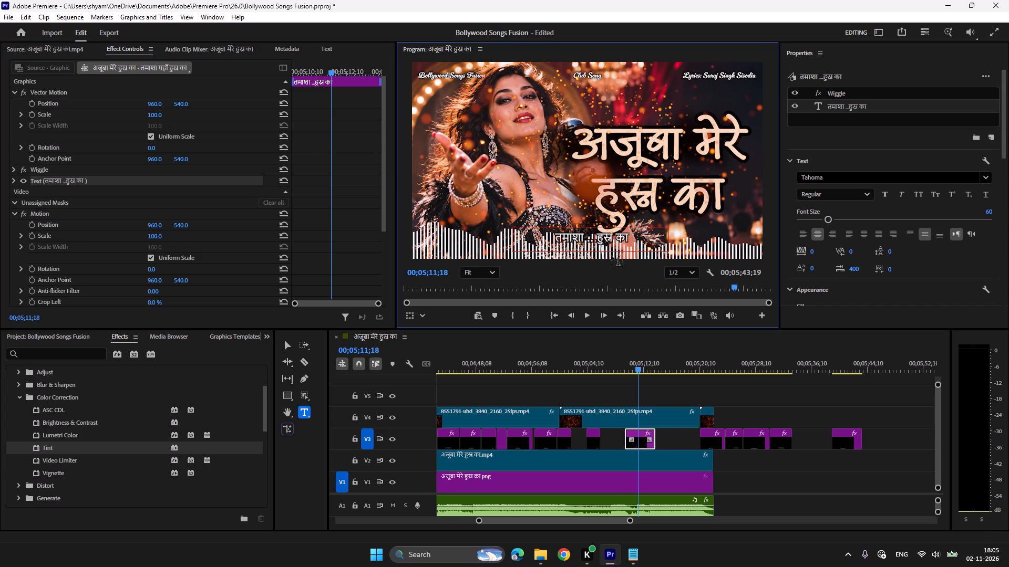
pyautogui.press('space')
# Play the तमाशा ... हुस्न का line and split its V3 lyric clip at 00;05;11;21.
pyautogui.click(614, 356)
pyautogui.press('space')
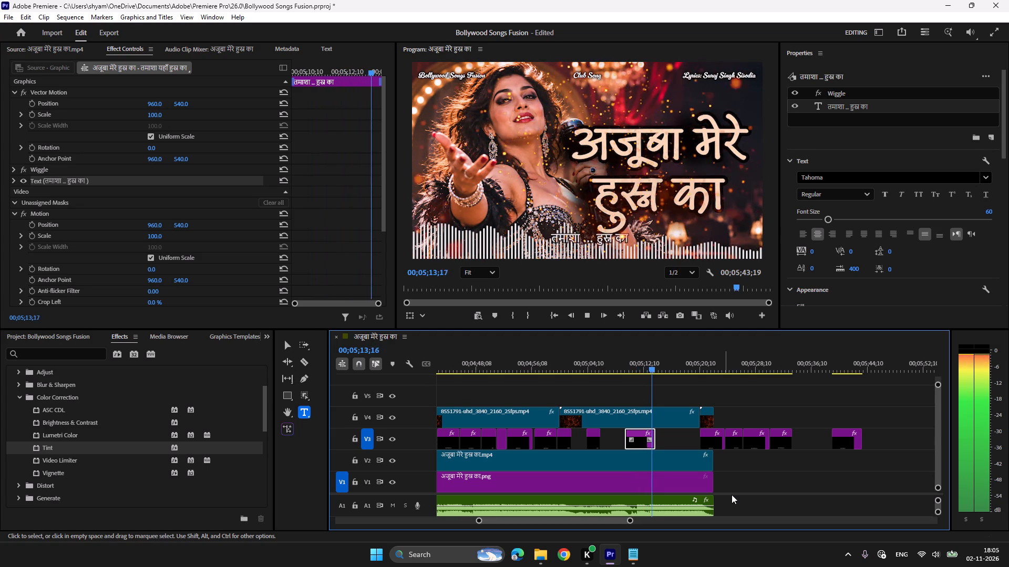
pyautogui.press('space')
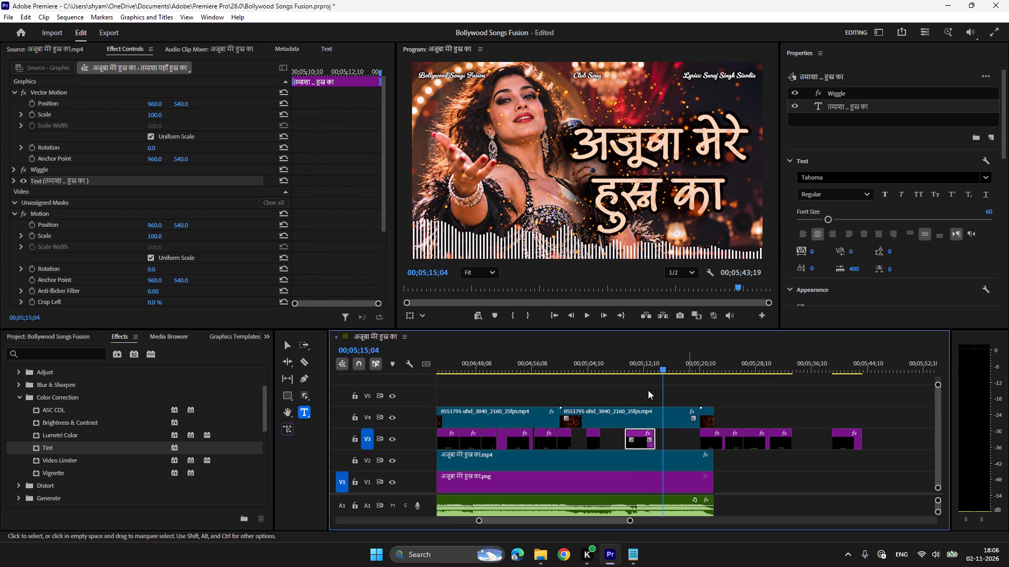
pyautogui.click(626, 359)
pyautogui.press('space')
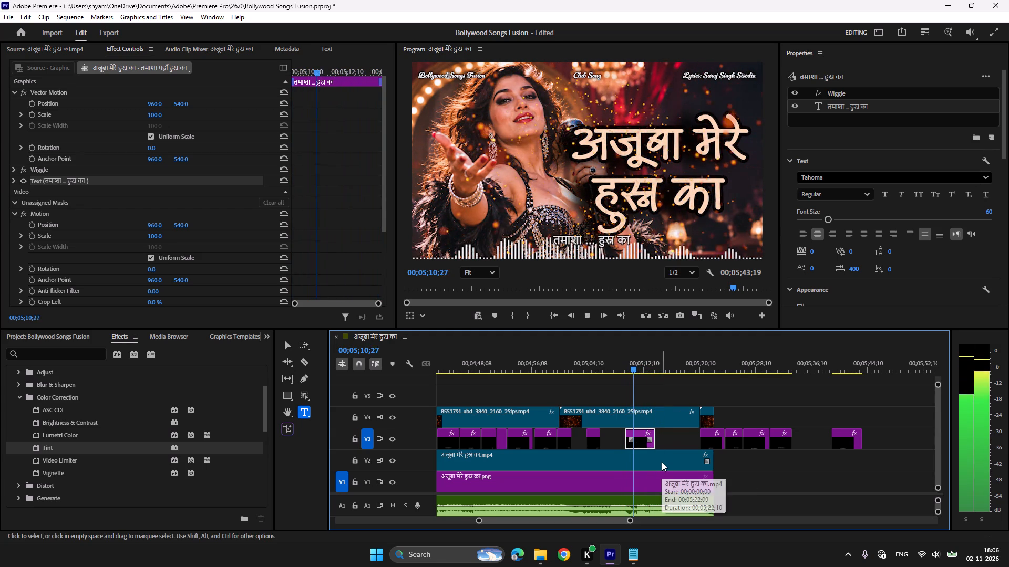
pyautogui.press('space')
pyautogui.press('c')
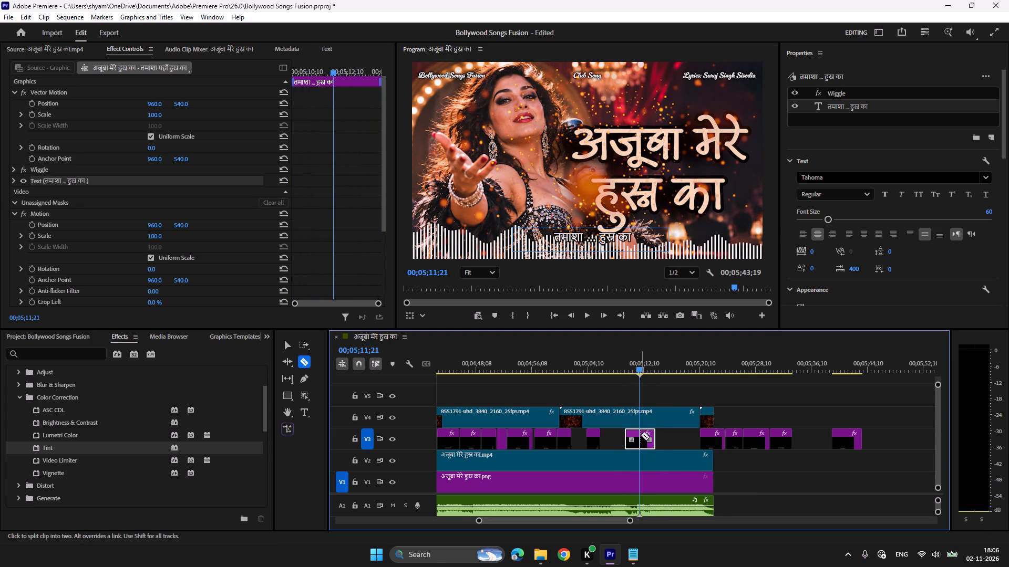
pyautogui.click(641, 435)
pyautogui.press('v')
# Shorten the lyric in the first half of the split clip so it reads only तमाशा followed by an ellipsis.
pyautogui.click(630, 363)
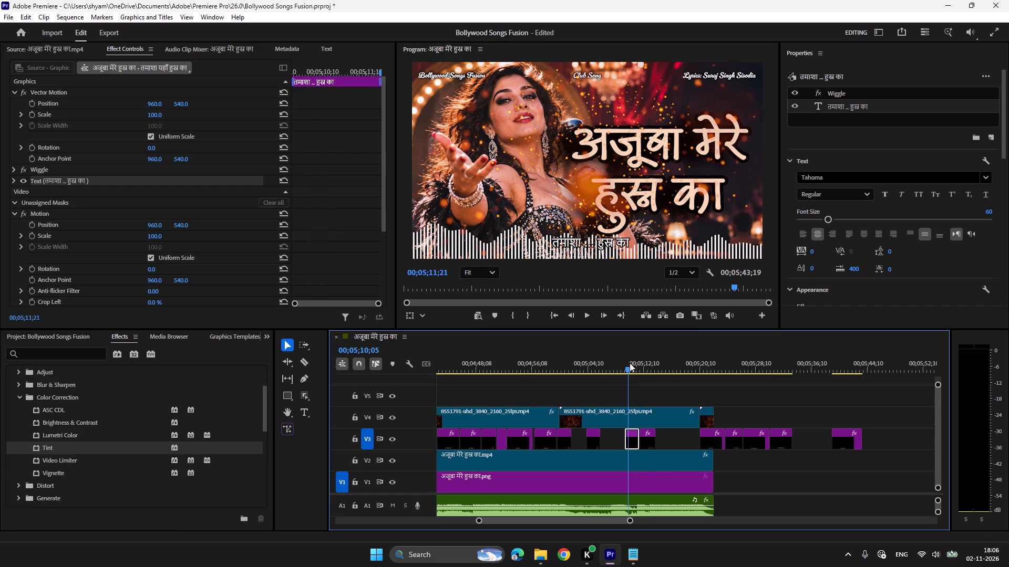
pyautogui.press('t')
pyautogui.click(593, 240)
pyautogui.moveTo(593, 238); pyautogui.dragTo(624, 241)
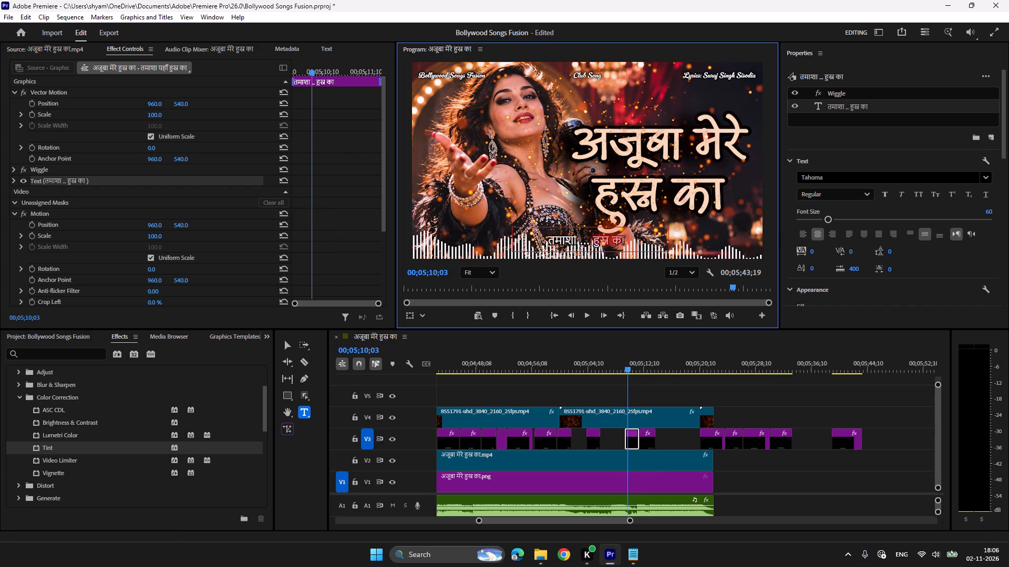
pyautogui.moveTo(624, 241); pyautogui.dragTo(631, 243)
pyautogui.press('BackSpace')
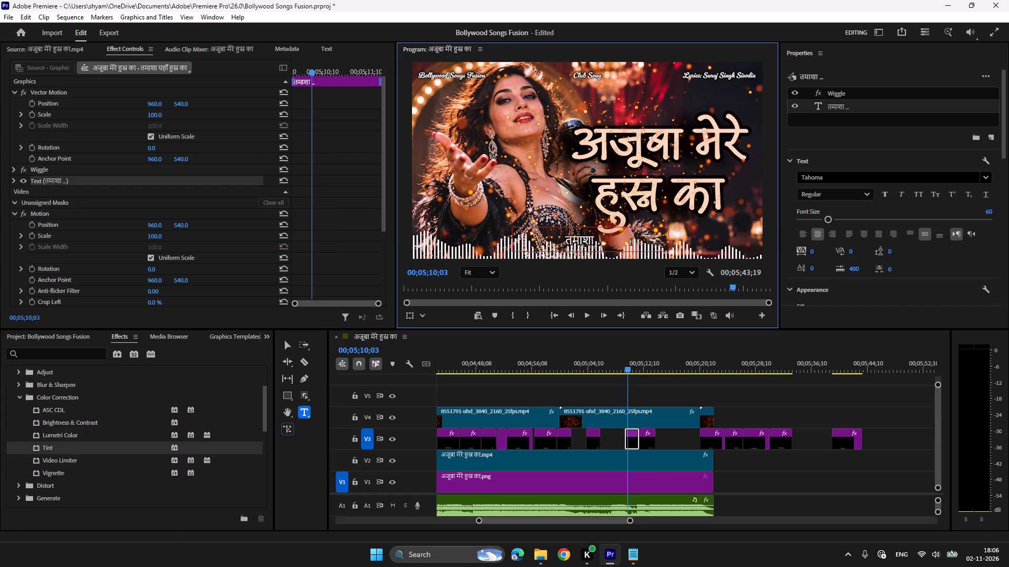
pyautogui.press('BackSpace')
pyautogui.press('BackSpace')
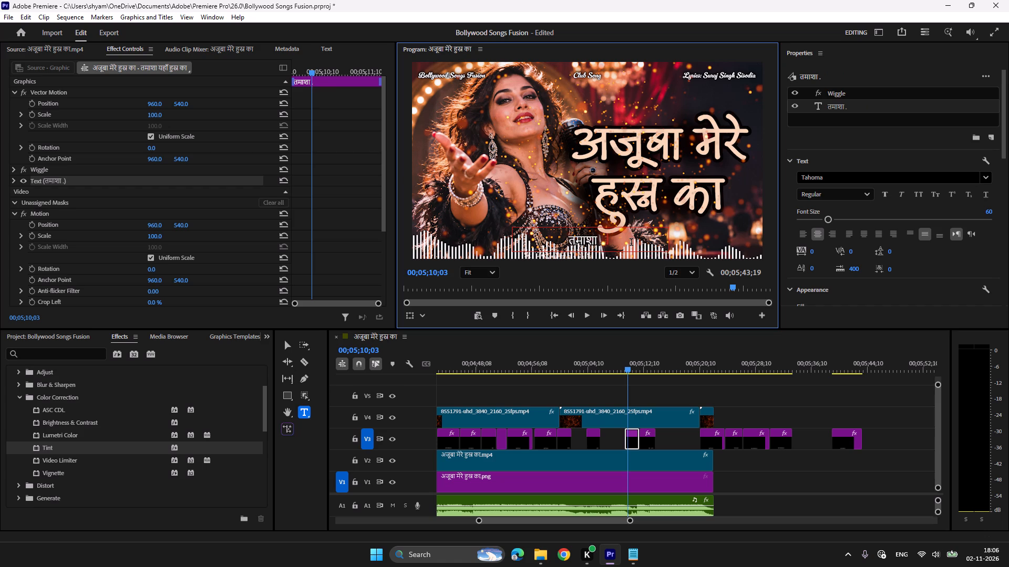
pyautogui.press('BackSpace')
pyautogui.press('BackSpace')
pyautogui.press('BackSpace')
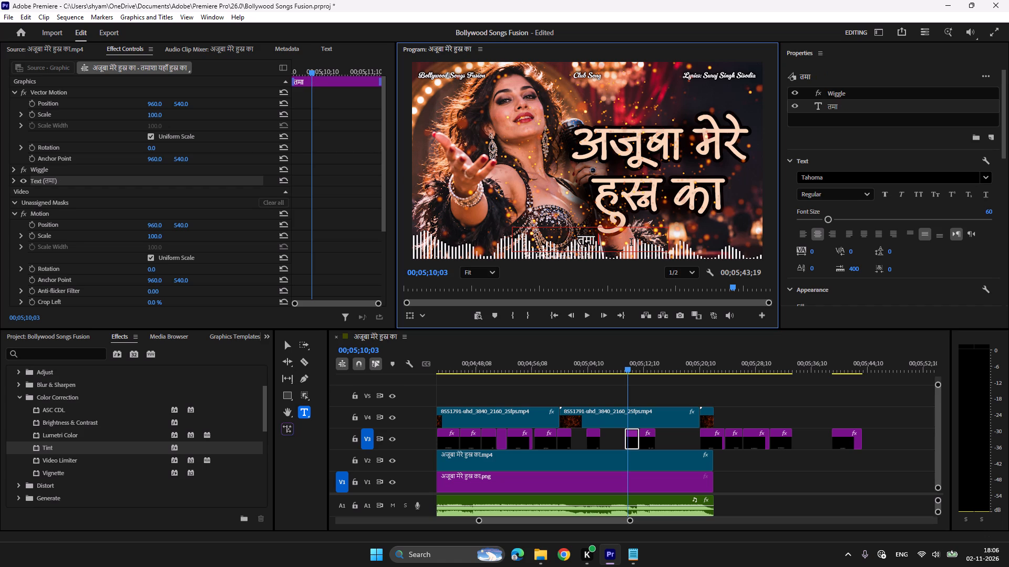
pyautogui.hotkey('ctrl', 'z')
pyautogui.press('BackSpace')
pyautogui.press('BackSpace')
pyautogui.press('BackSpace')
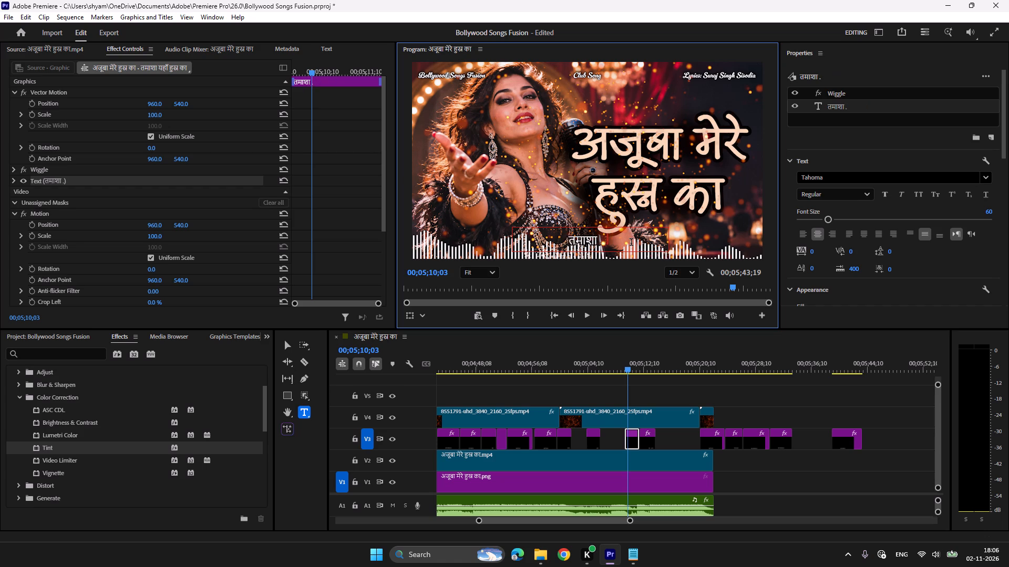
pyautogui.press('BackSpace')
pyautogui.write('...')
pyautogui.press('Left')
pyautogui.press('Left')
pyautogui.press('Left')
pyautogui.press('Left')
pyautogui.press('BackSpace')
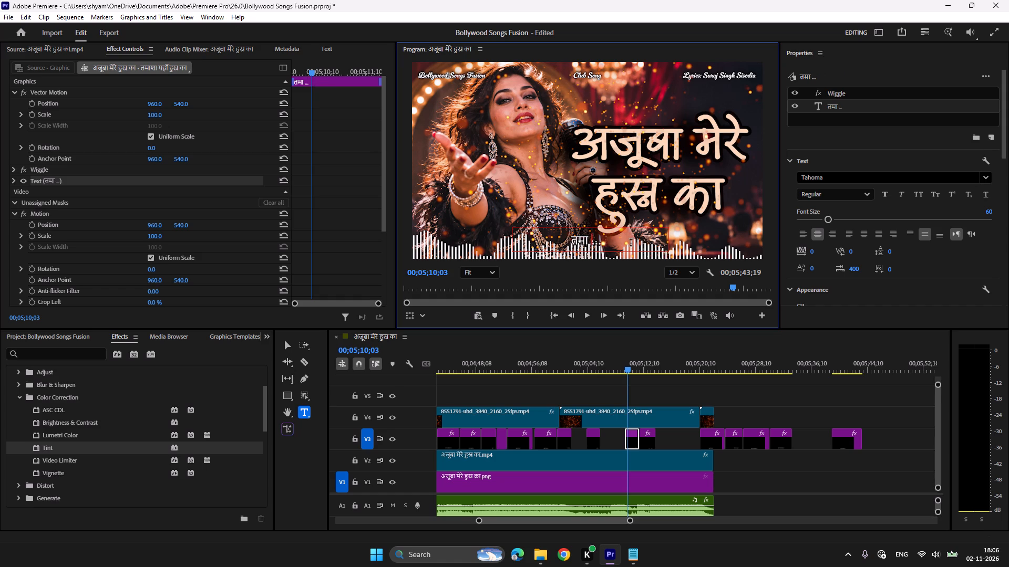
pyautogui.hotkey('ctrl', 'z')
# Play the line to find where its second part is sung and move the second half-clip to start at 00;05;12;26.
pyautogui.click(621, 359)
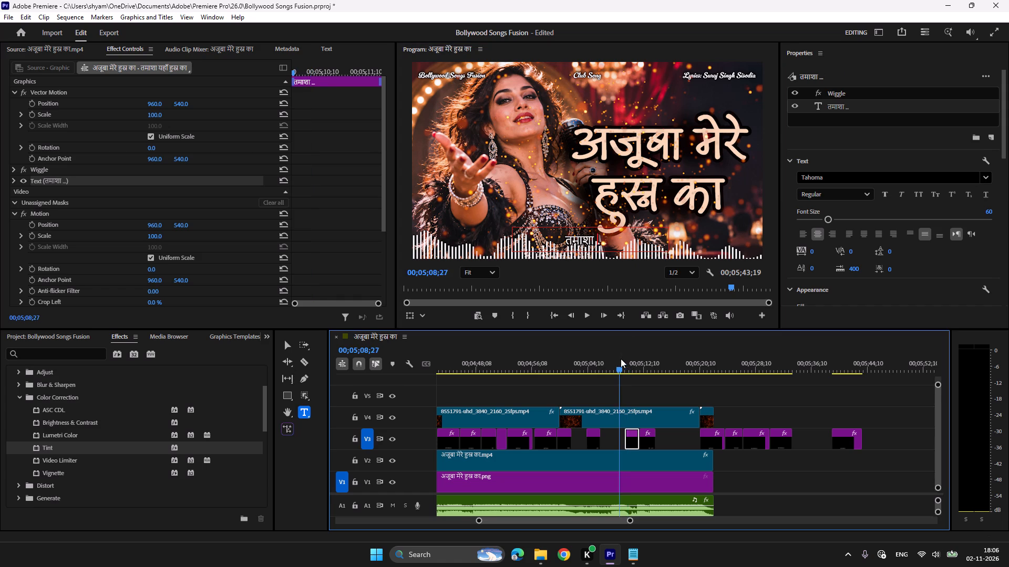
pyautogui.press('space')
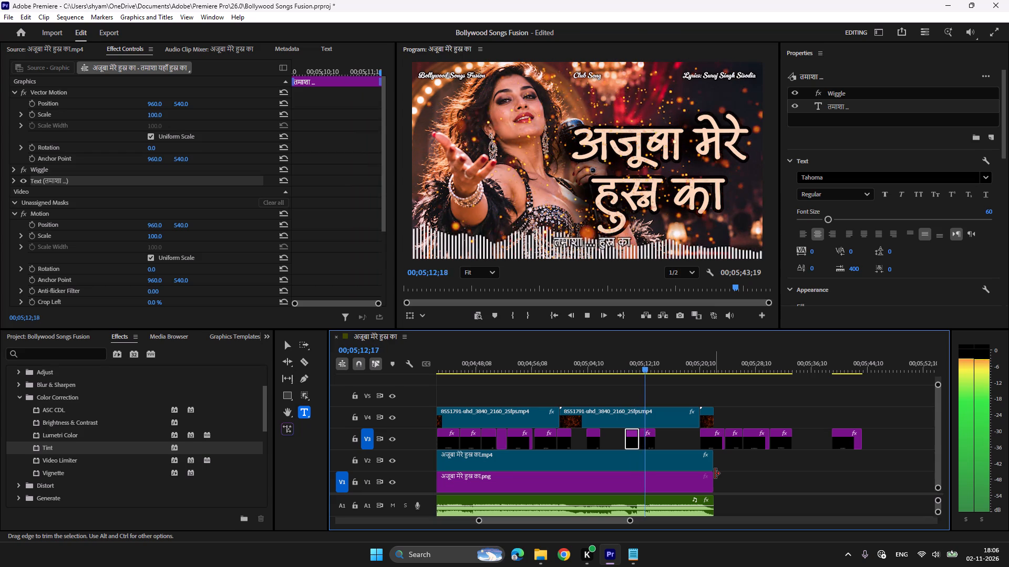
pyautogui.press('space')
pyautogui.click(641, 360)
pyautogui.press('space')
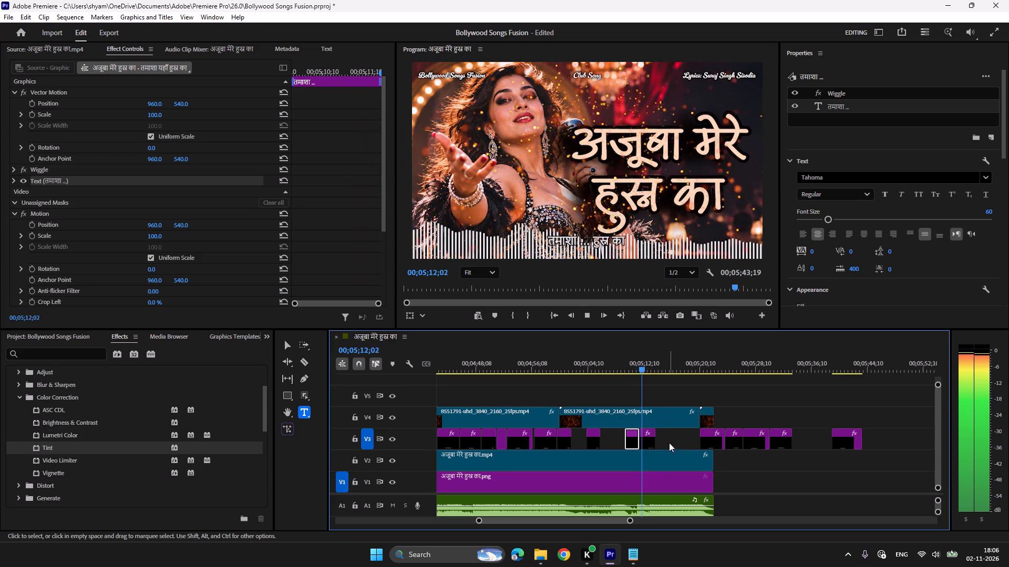
pyautogui.press('space')
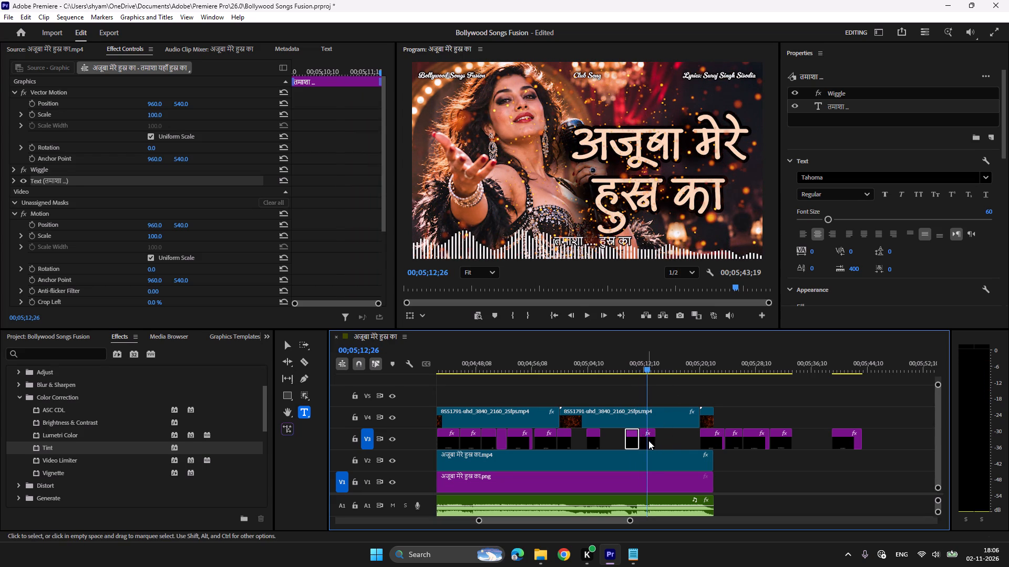
pyautogui.moveTo(650, 440); pyautogui.dragTo(656, 442)
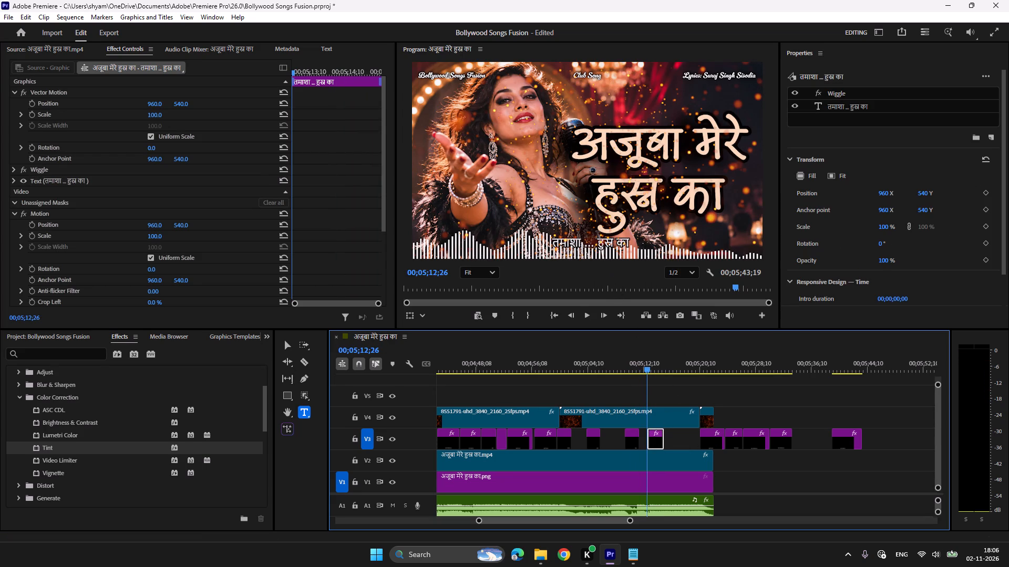
# Replace तमाशा and its dots in the moved clip with a leading ellipsis so it reads ...हुस्न का.
pyautogui.click(598, 236)
pyautogui.moveTo(599, 239); pyautogui.dragTo(540, 239)
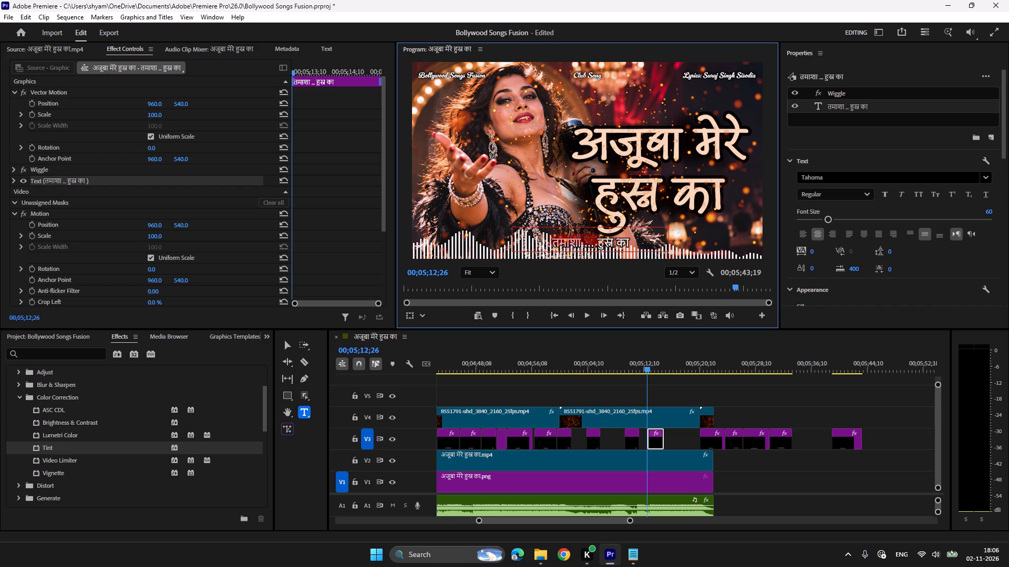
pyautogui.press('BackSpace')
pyautogui.write('...')
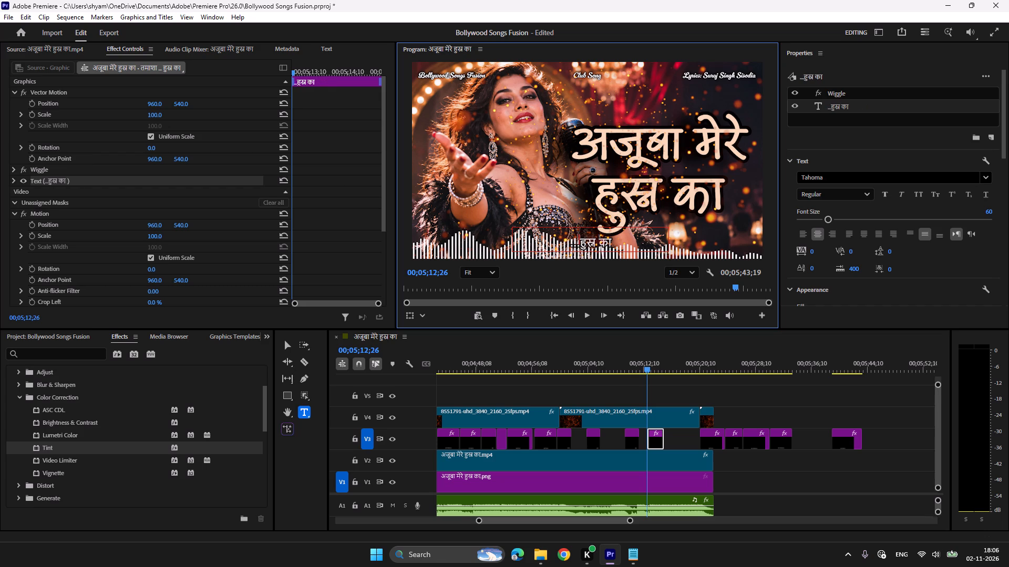
# Play on from the edited lyric clips and delete all spare lyric clips at the end of V3.
pyautogui.click(633, 366)
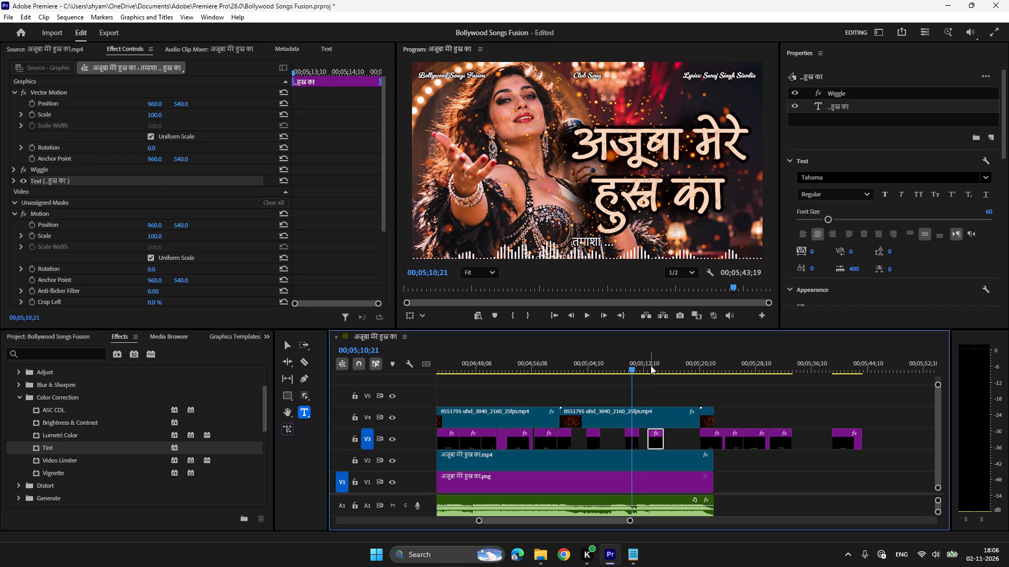
pyautogui.click(648, 359)
pyautogui.press('space')
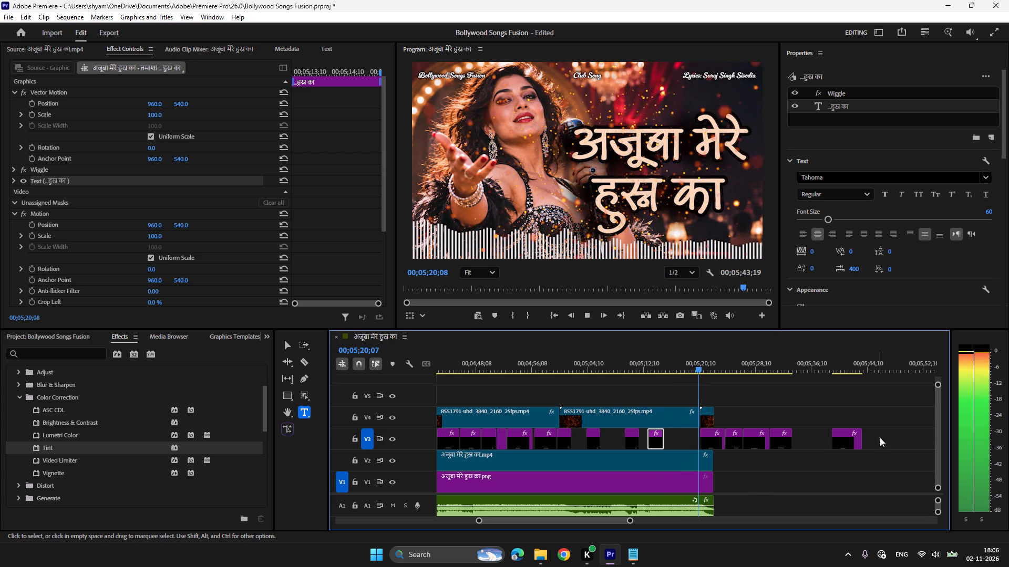
pyautogui.moveTo(881, 434); pyautogui.dragTo(714, 441)
pyautogui.press('Delete')
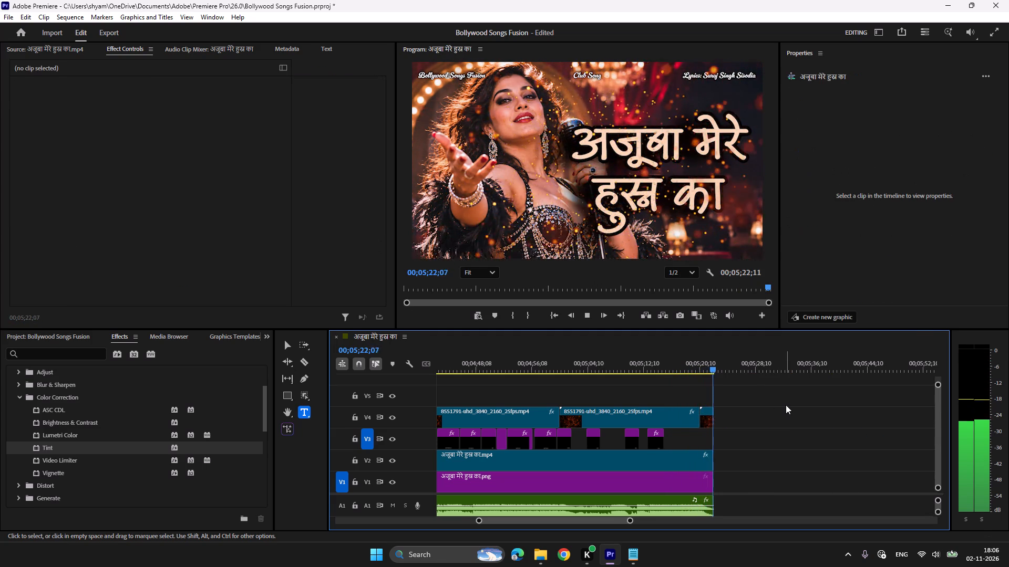
# Play the song's final seconds and delete the short leftover particle clip at the end of V4.
pyautogui.press('space')
pyautogui.click(689, 360)
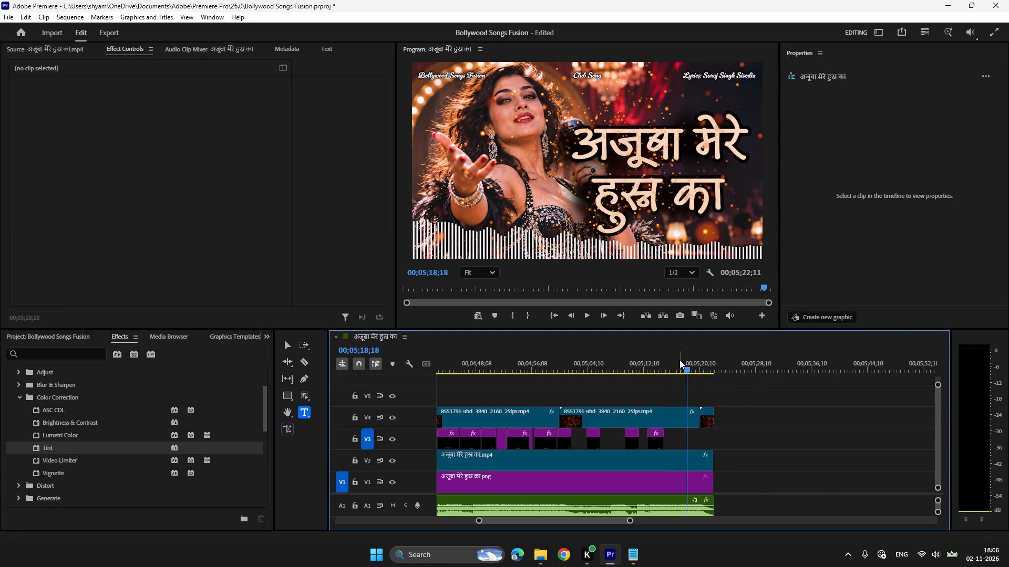
pyautogui.press('space')
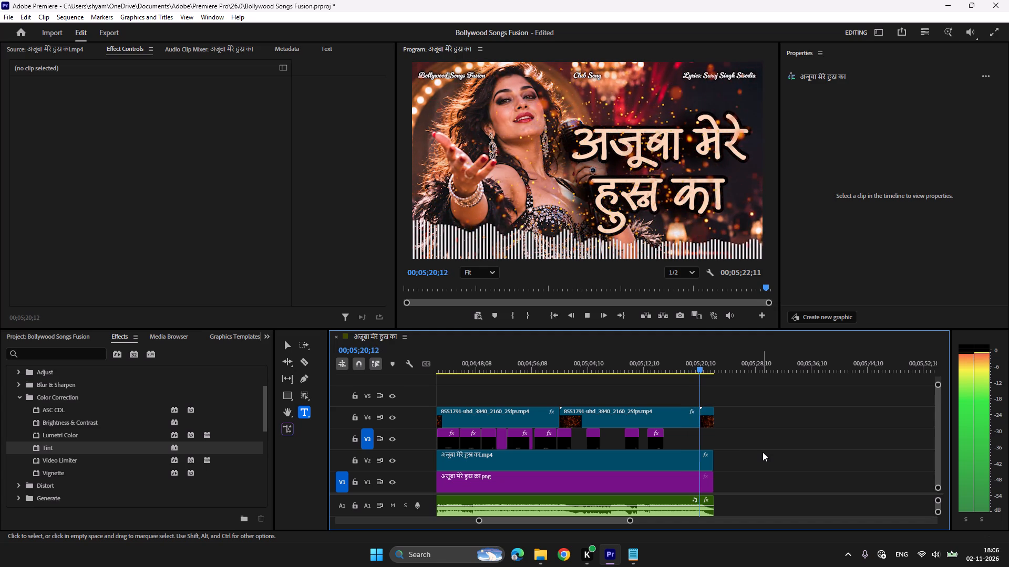
pyautogui.press('space')
pyautogui.click(709, 424)
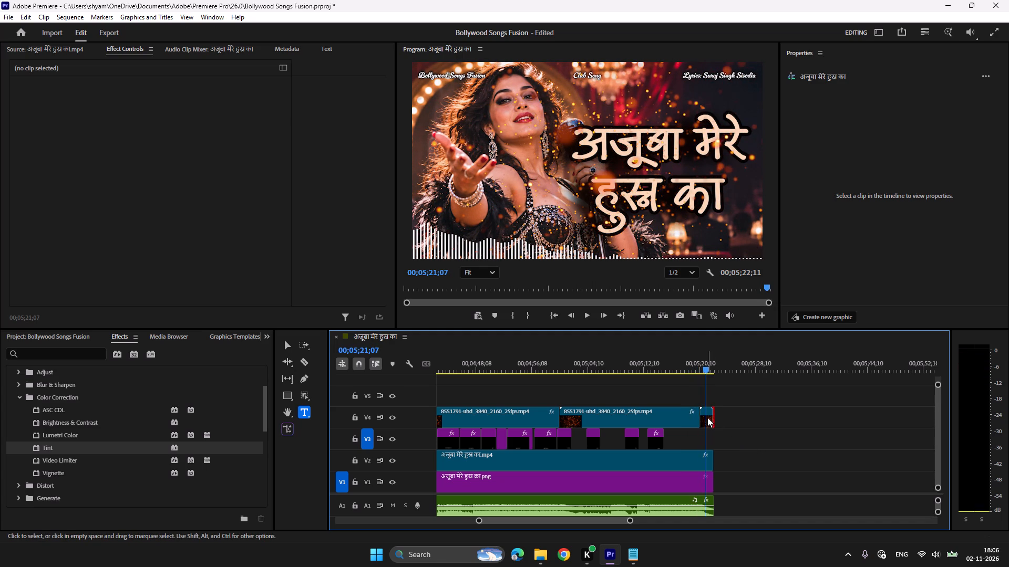
pyautogui.click(707, 417)
pyautogui.press('Delete')
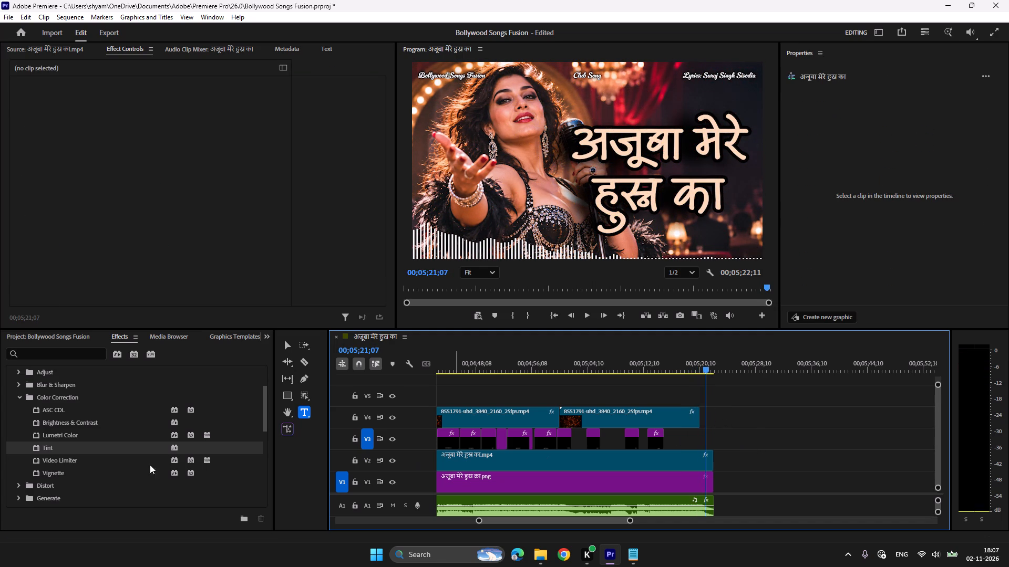
# Apply a Cross Dissolve to the ends of the last particle clip on V4, the V2 video and the V1 image.
pyautogui.scroll(-20, 18, 436)
pyautogui.scroll(-13, 18, 436)
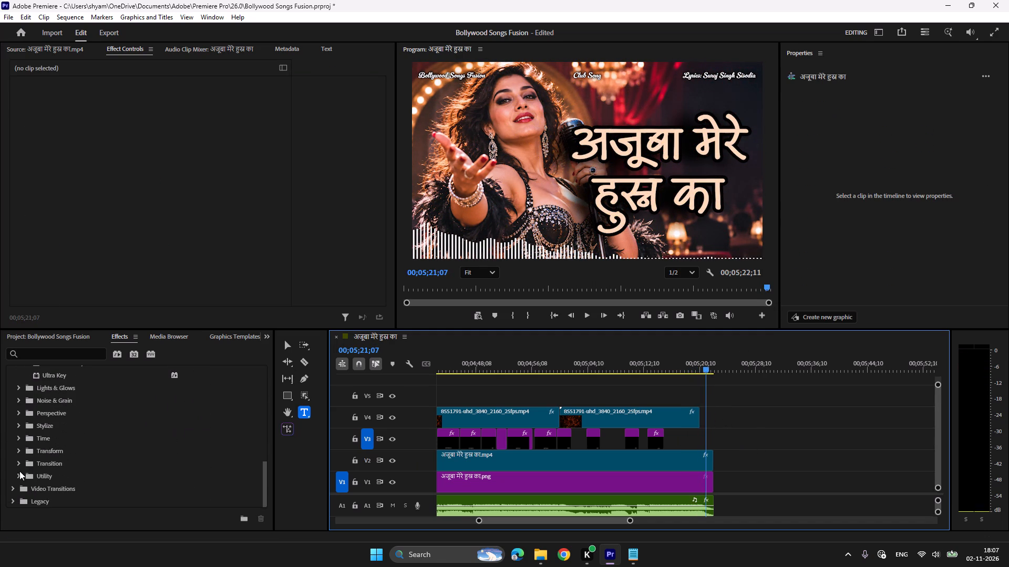
pyautogui.click(15, 485)
pyautogui.scroll(-5, 15, 485)
pyautogui.click(13, 488)
pyautogui.scroll(-5, 13, 488)
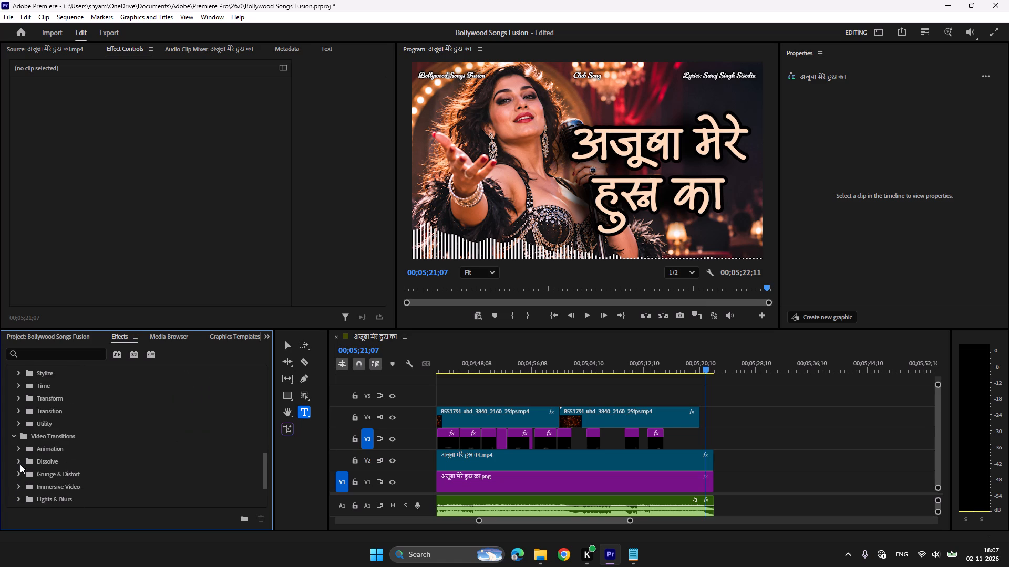
pyautogui.click(20, 461)
pyautogui.scroll(-4, 20, 461)
pyautogui.moveTo(56, 469); pyautogui.dragTo(664, 426)
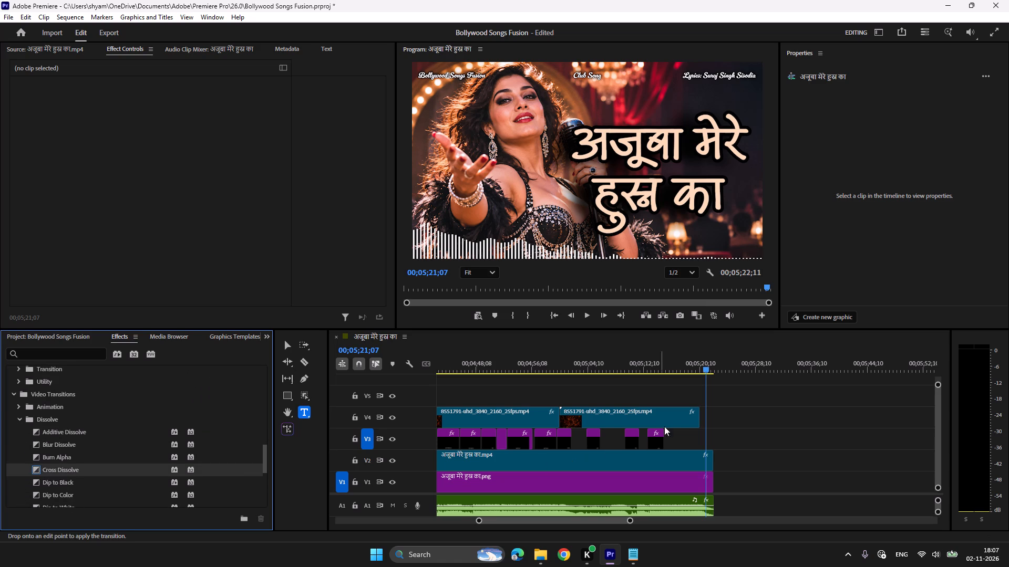
pyautogui.moveTo(664, 426); pyautogui.dragTo(692, 420)
pyautogui.moveTo(61, 469); pyautogui.dragTo(616, 463)
pyautogui.moveTo(616, 463); pyautogui.dragTo(707, 461)
pyautogui.moveTo(54, 468); pyautogui.dragTo(601, 479)
pyautogui.moveTo(601, 479); pyautogui.dragTo(711, 488)
# Play the ending from just before the dissolves to check the fade-out, and save the project.
pyautogui.click(693, 366)
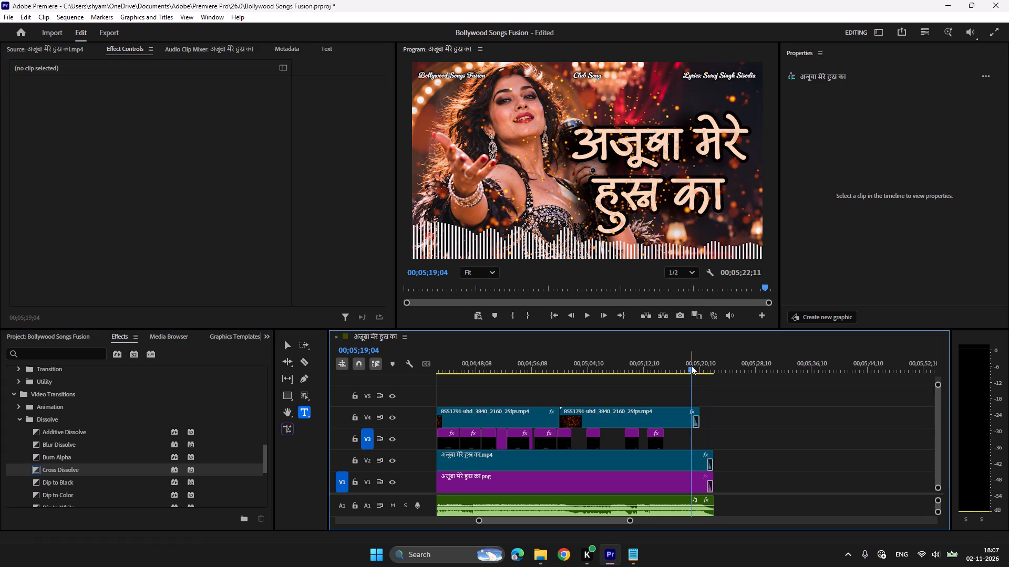
pyautogui.click(687, 365)
pyautogui.press('space')
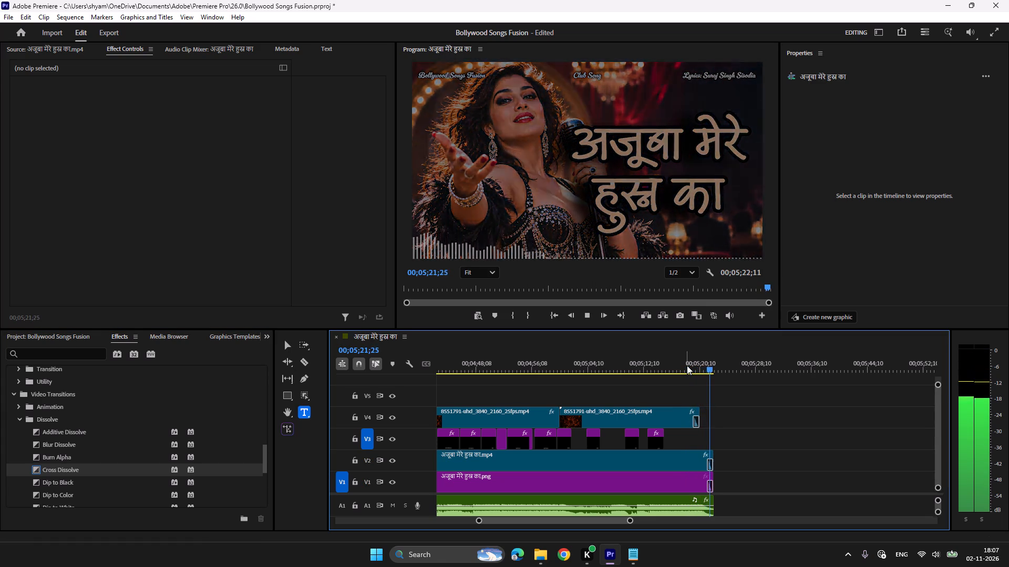
pyautogui.hotkey('ctrl', 's')
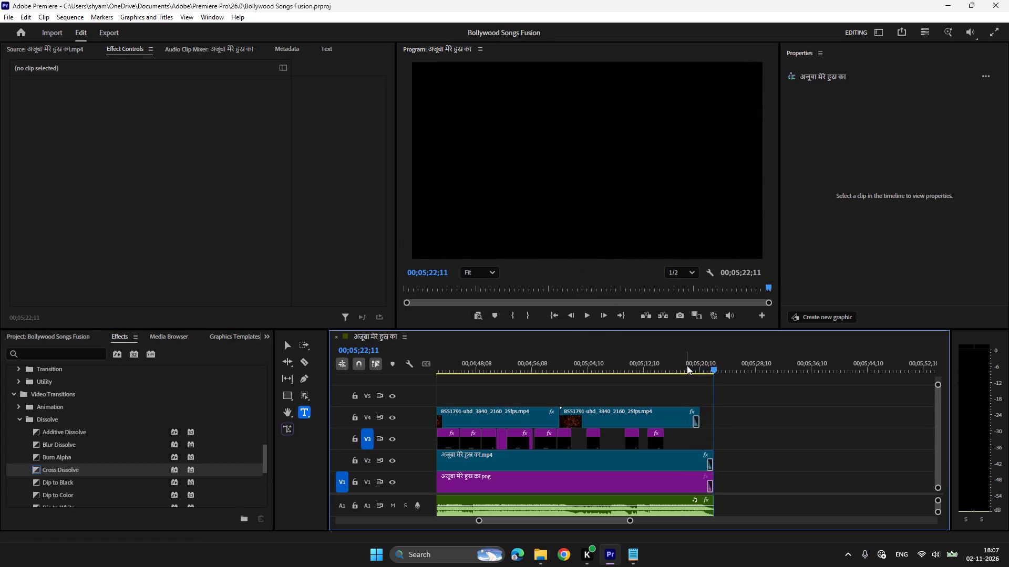
# Apply a Cross Dissolve to the start of the first particle clip on V4, play the opening and save the project.
pyautogui.moveTo(561, 520); pyautogui.dragTo(389, 521)
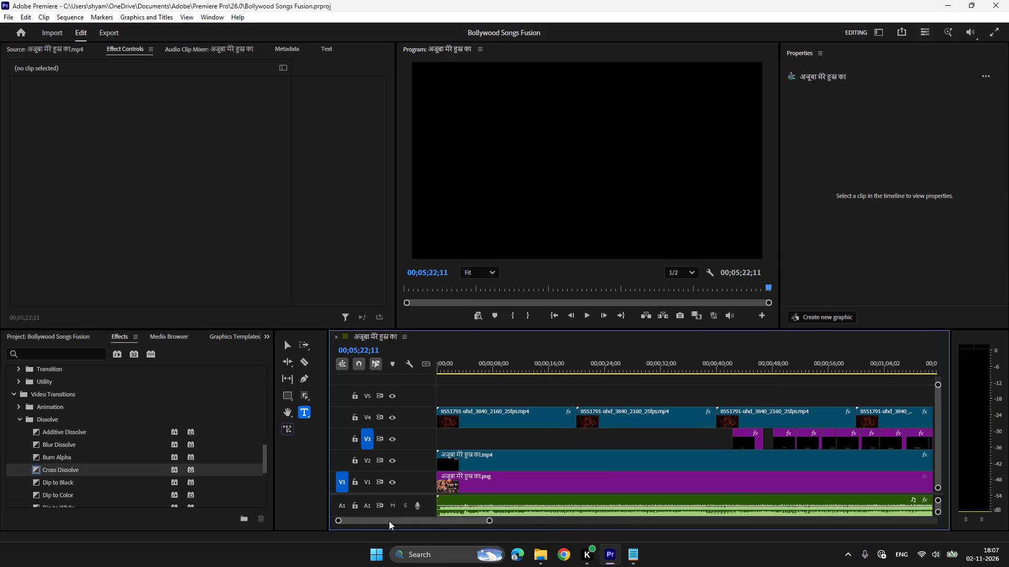
pyautogui.moveTo(389, 521); pyautogui.dragTo(377, 521)
pyautogui.moveTo(52, 469); pyautogui.dragTo(434, 429)
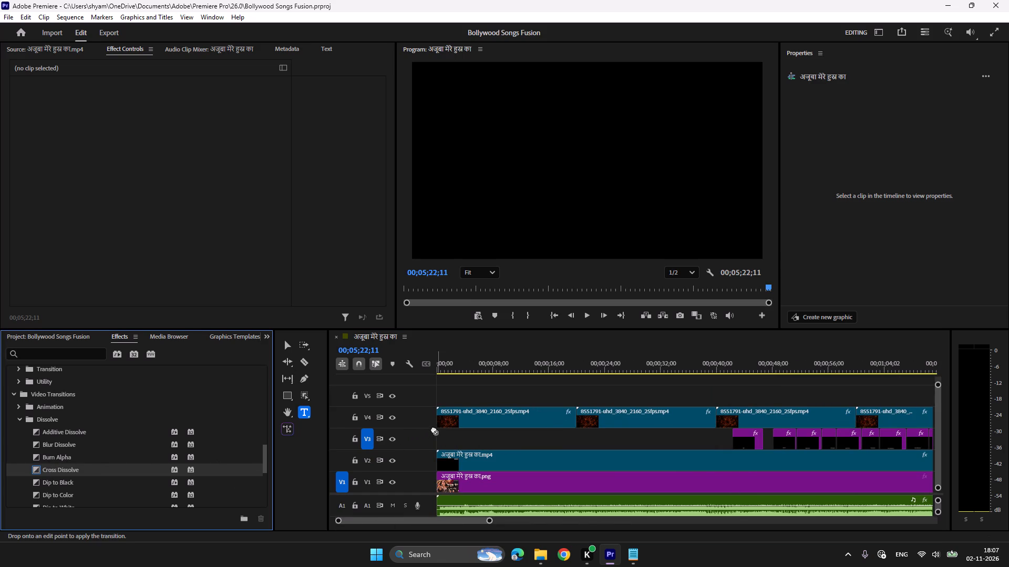
pyautogui.moveTo(434, 429); pyautogui.dragTo(440, 426)
pyautogui.moveTo(444, 365); pyautogui.dragTo(406, 365)
pyautogui.press('space')
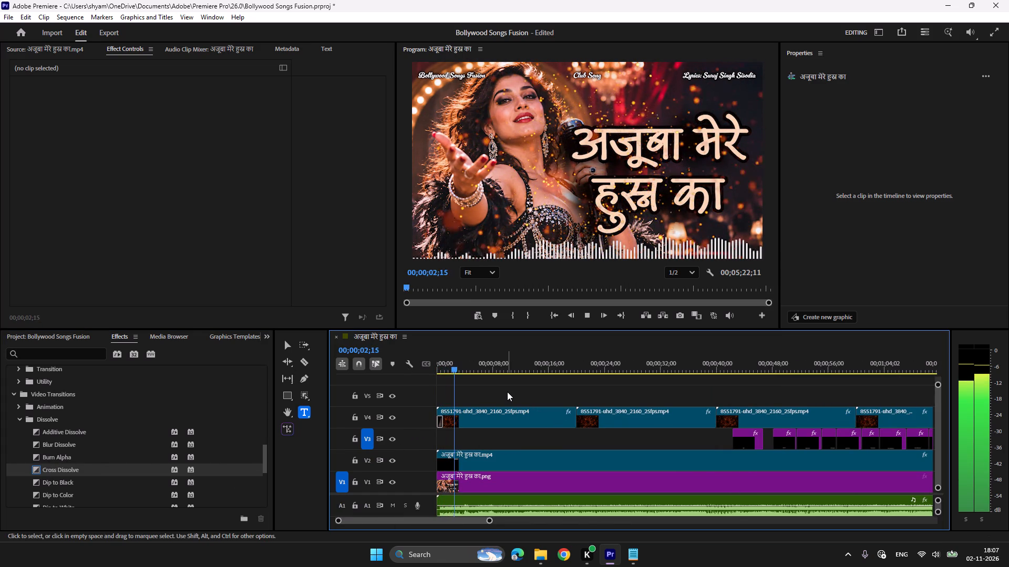
pyautogui.press('space')
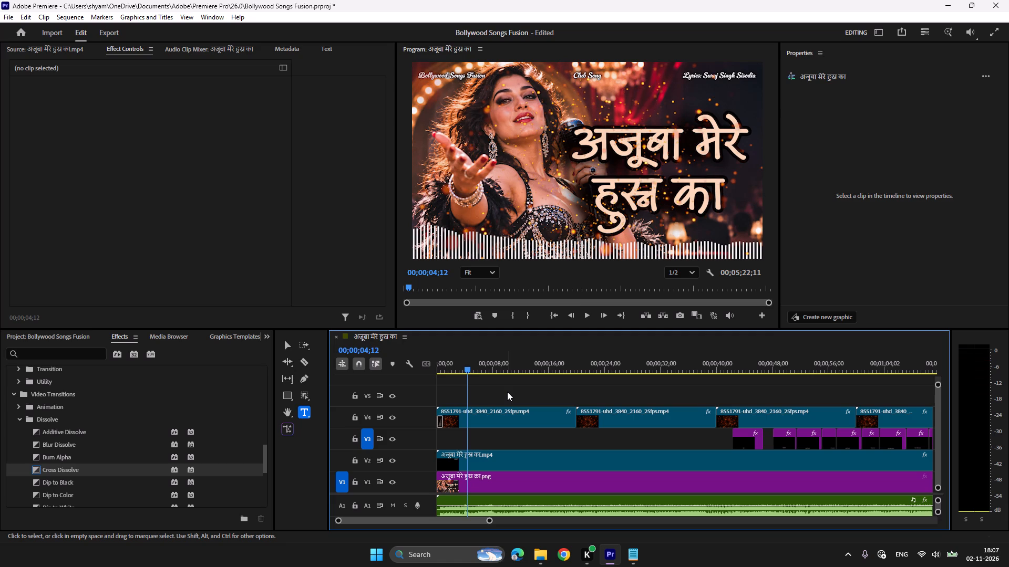
pyautogui.hotkey('ctrl', 's')
# Export the sequence as अजूबा मेरे हुस्न का.mp4 in H.264 with the Match Source - Adaptive High Bitrate preset.
pyautogui.click(109, 34)
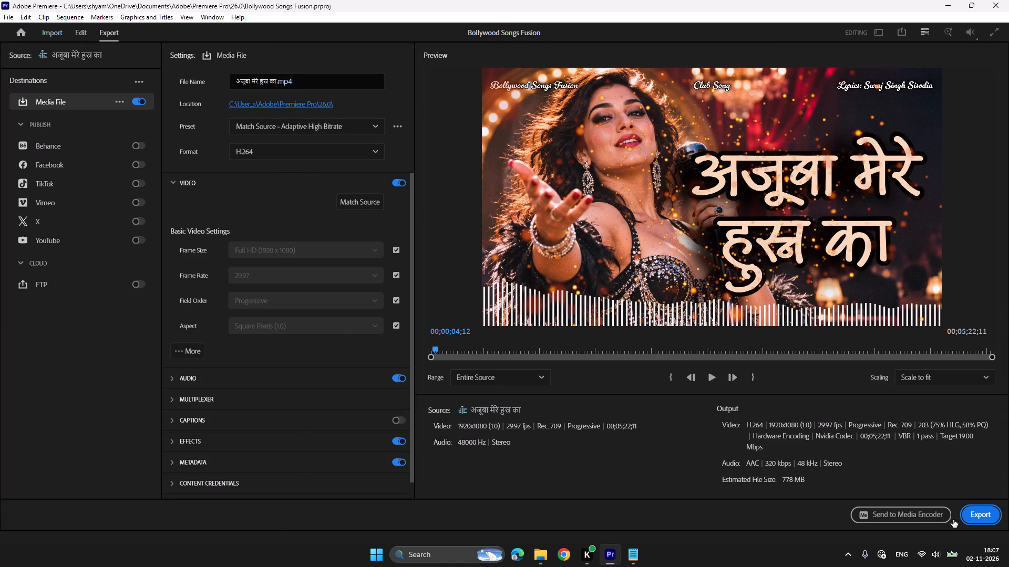
pyautogui.click(986, 517)
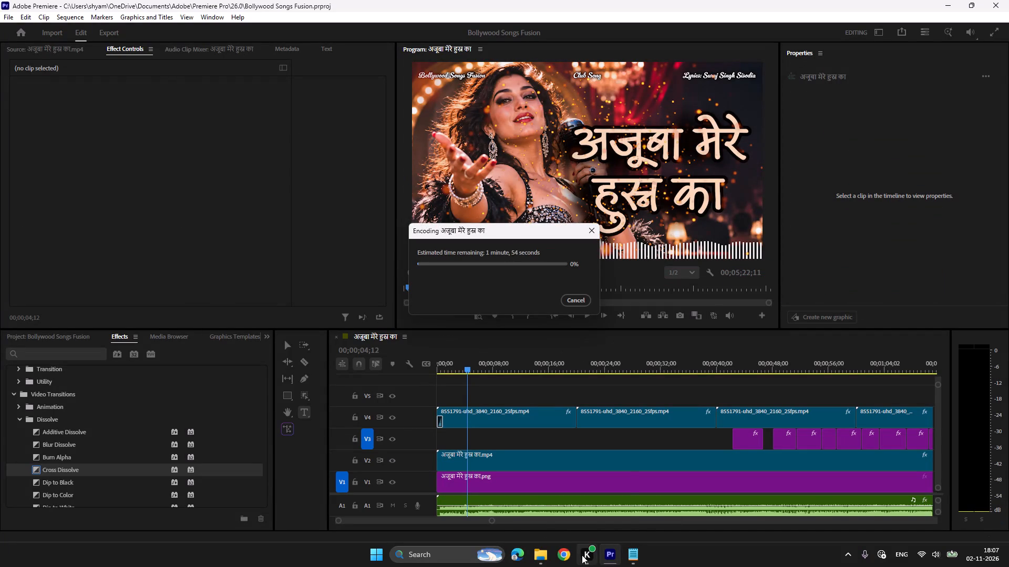